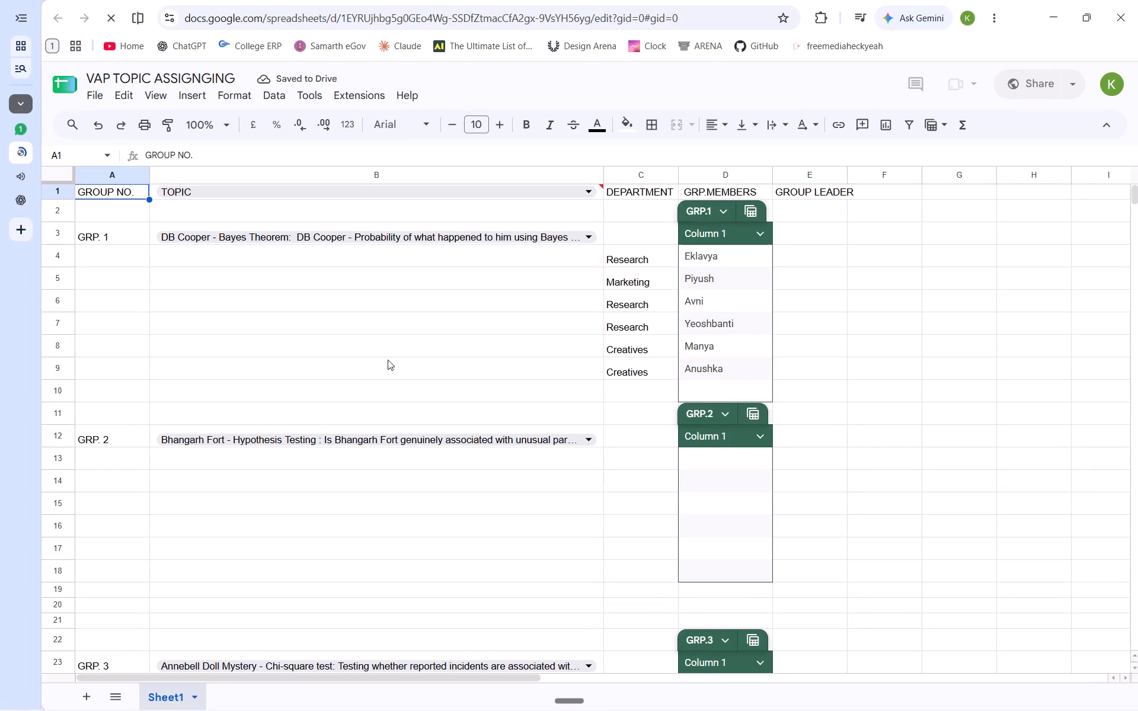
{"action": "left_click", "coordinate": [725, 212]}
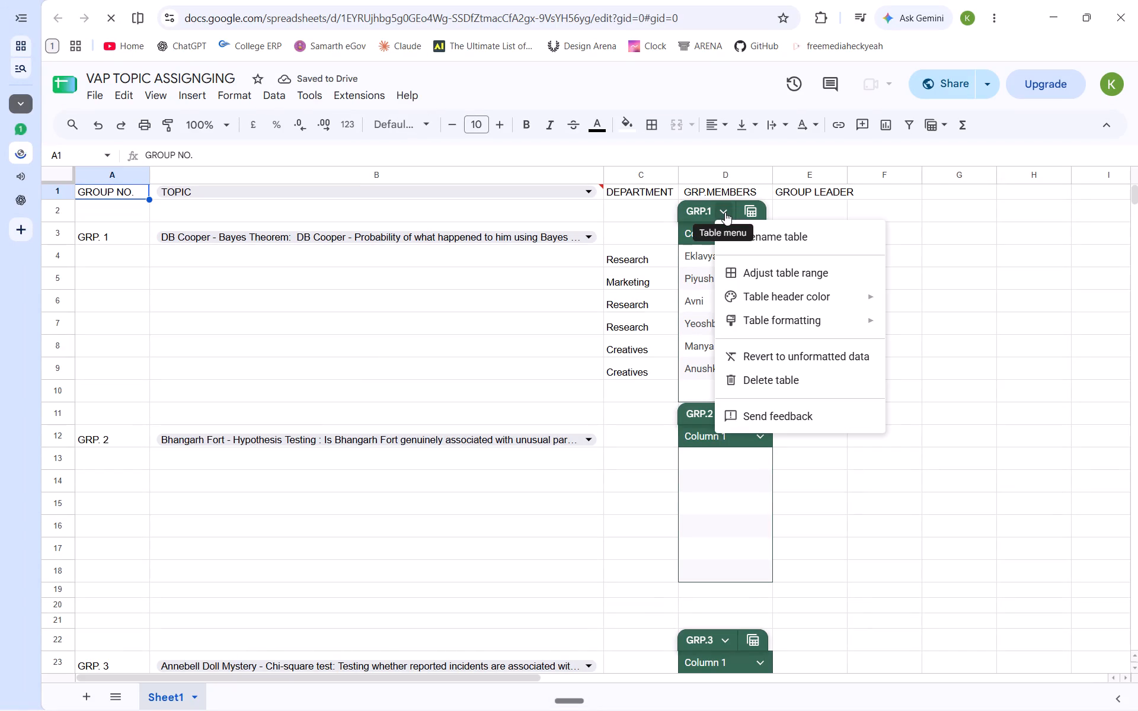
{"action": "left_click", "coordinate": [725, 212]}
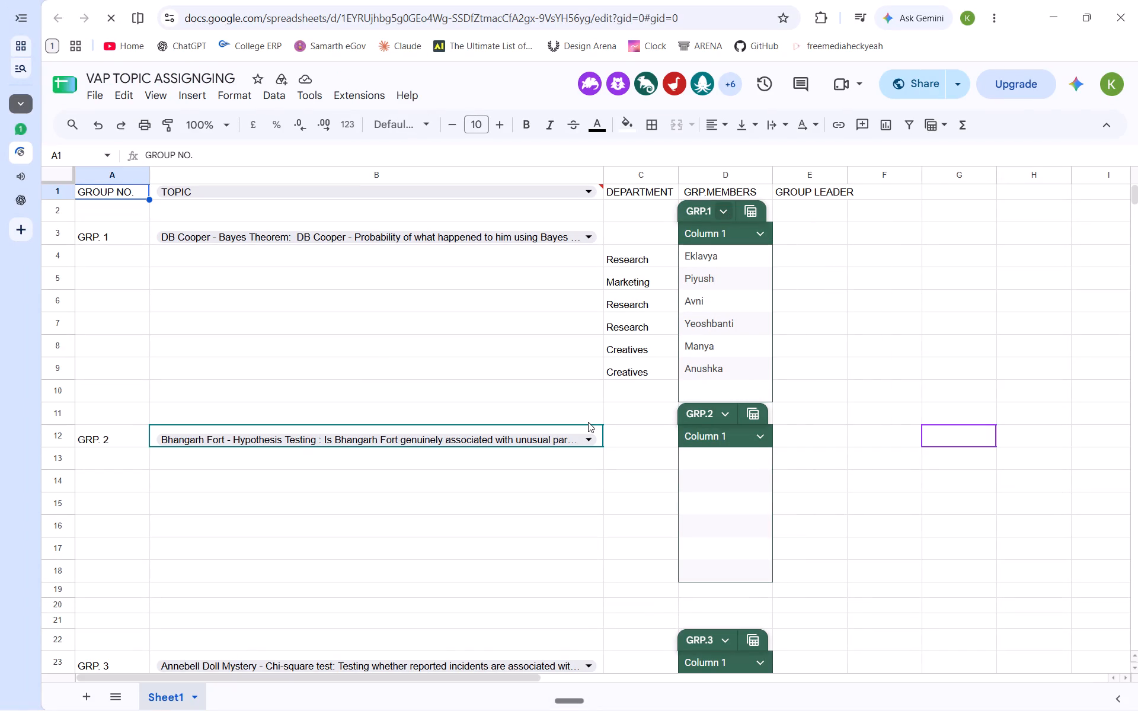
Remove the empty dropdowns in column B from B79 down to B1057, below the GRP.9 topic.
{"action": "scroll", "coordinate": [588, 422], "scroll_direction": "down", "scroll_amount": 8}
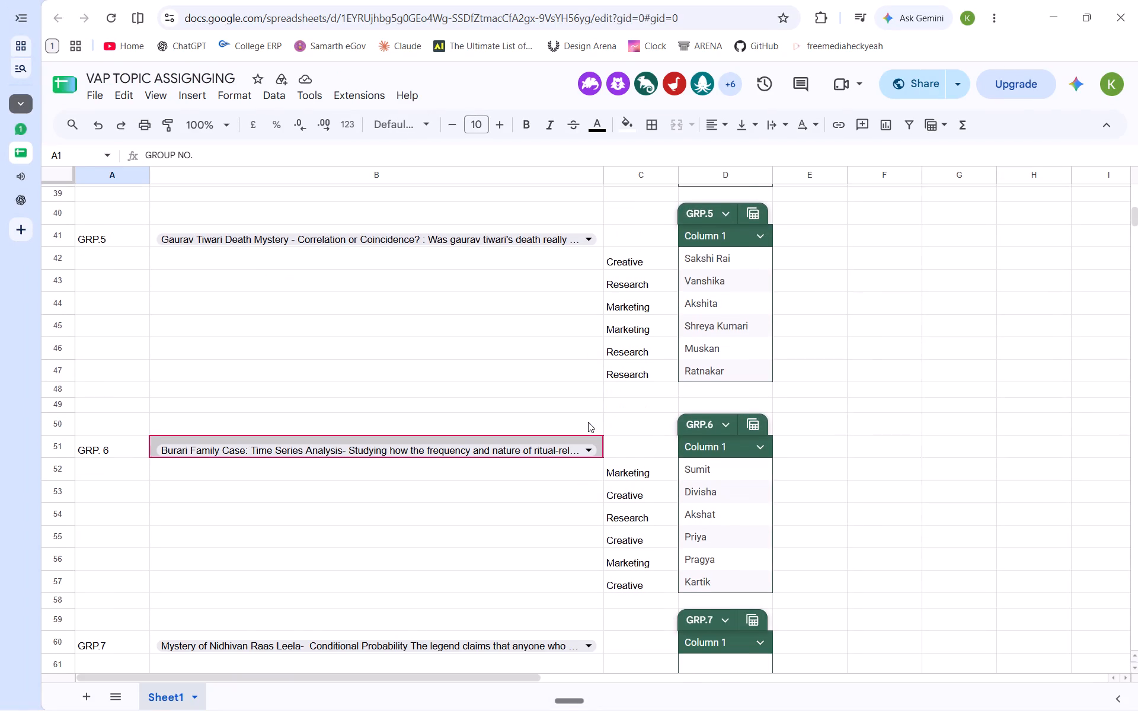
{"action": "scroll", "coordinate": [588, 422], "scroll_direction": "down", "scroll_amount": 3}
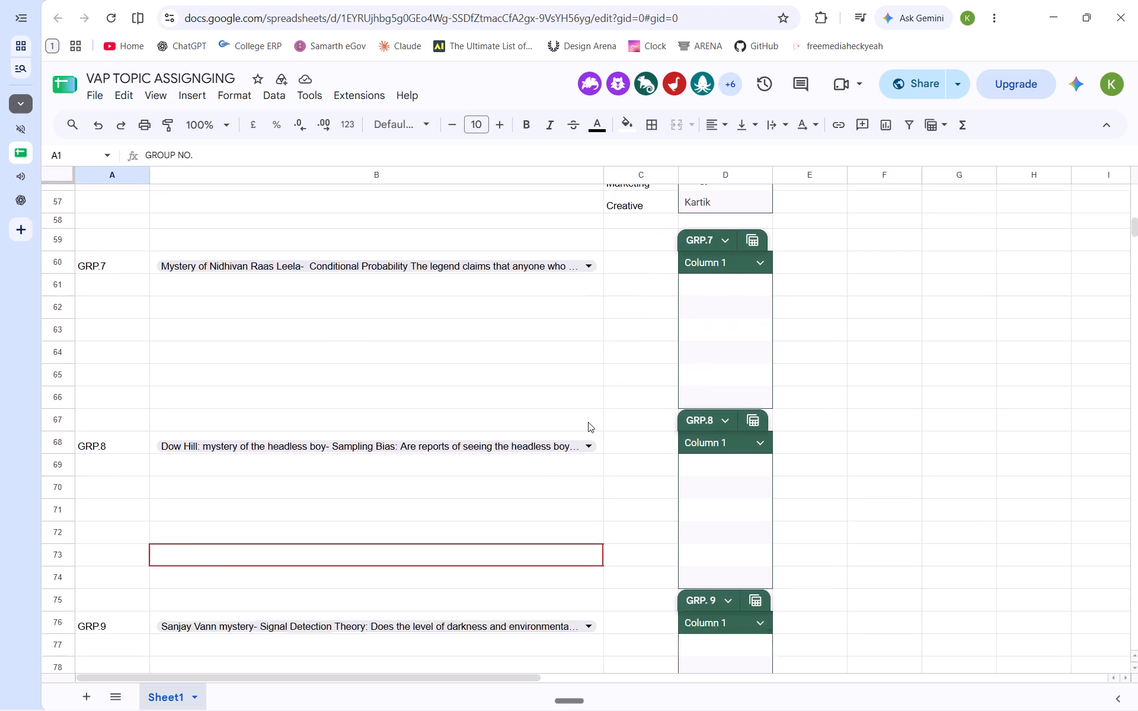
{"action": "scroll", "coordinate": [588, 422], "scroll_direction": "down", "scroll_amount": 3}
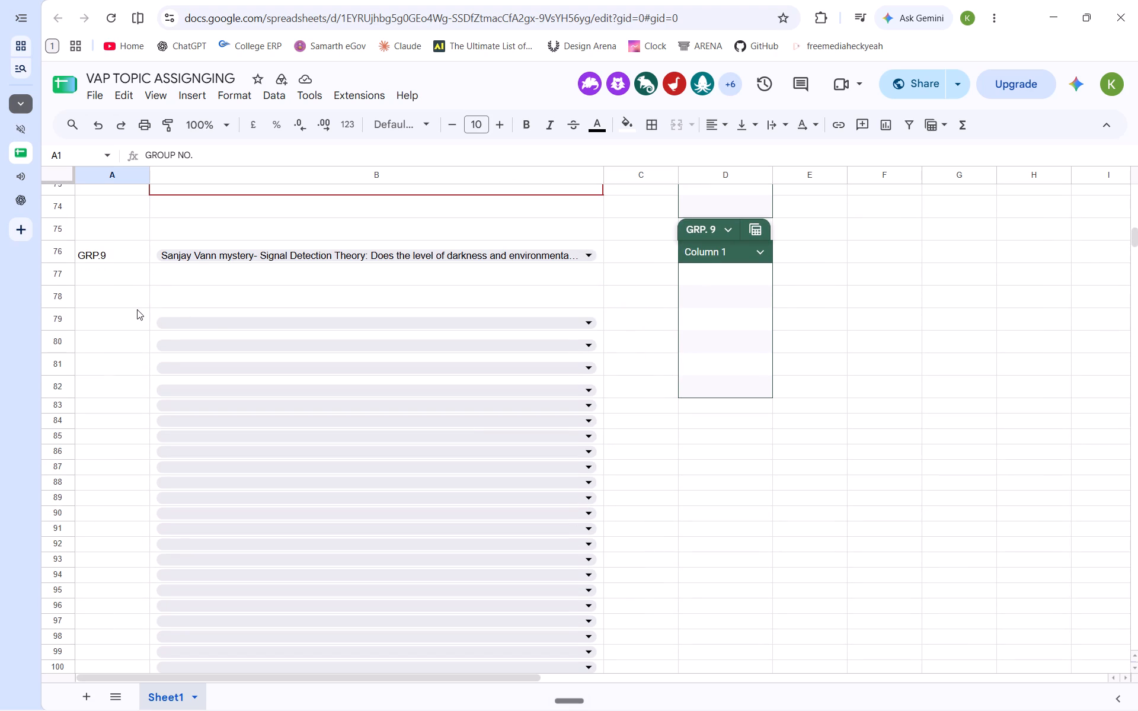
{"action": "left_click", "coordinate": [162, 306]}
{"action": "left_click", "coordinate": [154, 311]}
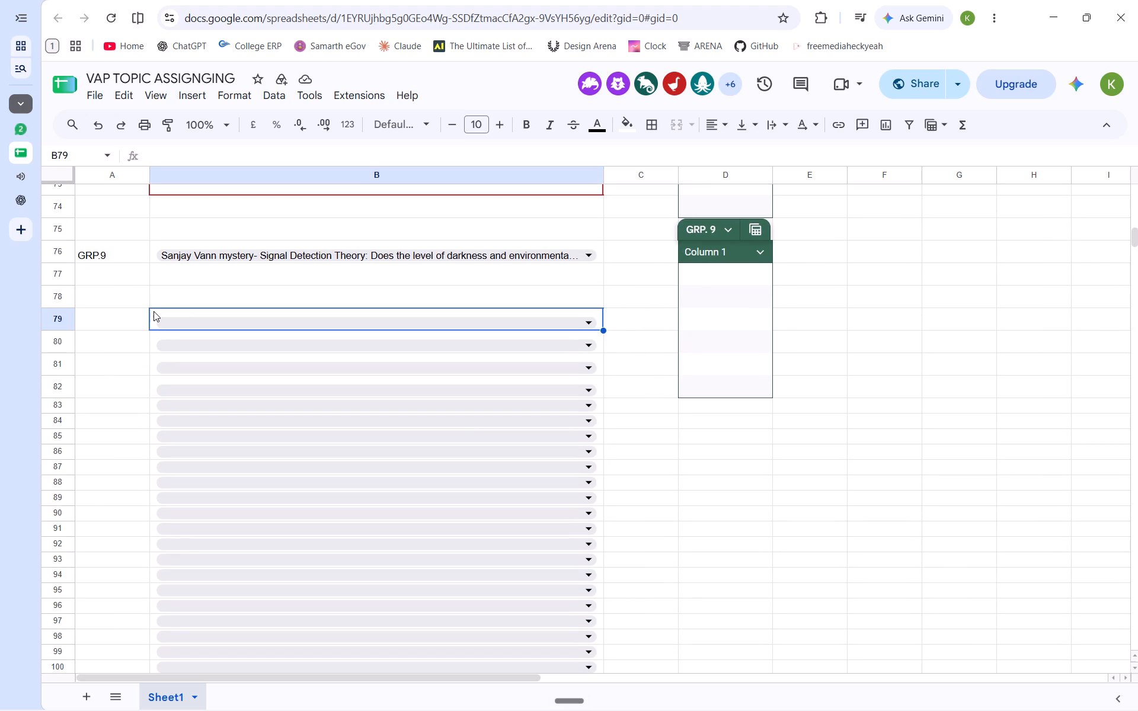
{"action": "key", "text": "ctrl+shift+Down"}
{"action": "key", "text": "Delete"}
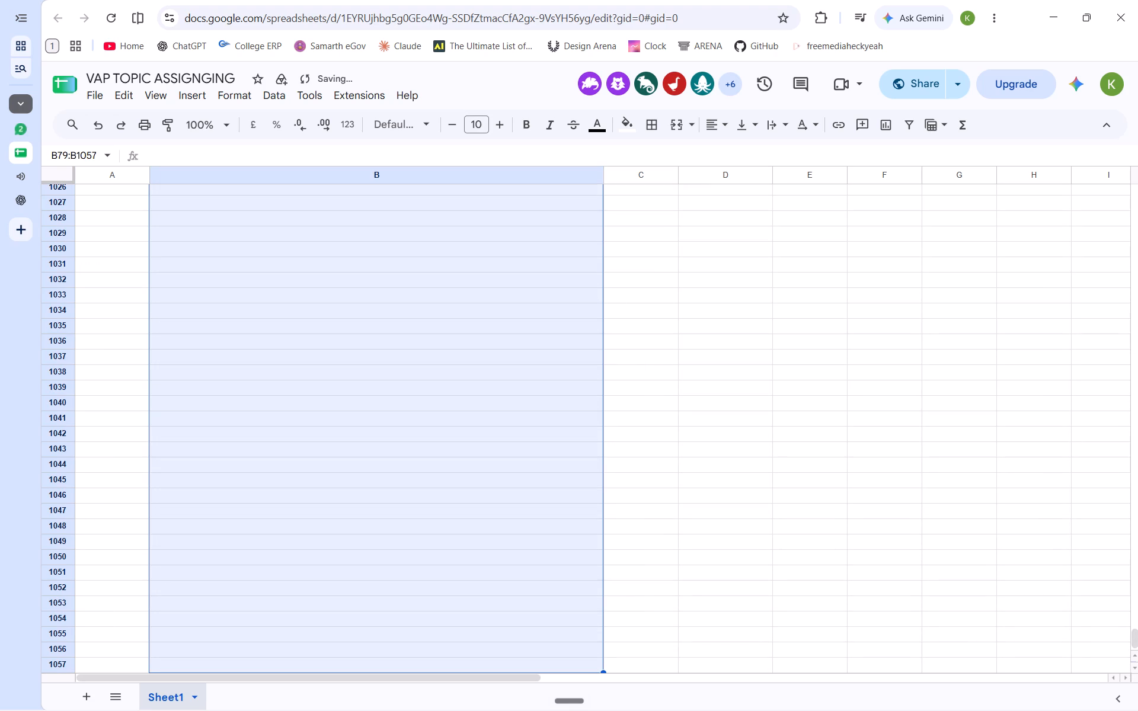
Clear the header cell B1 together with its dropdown and re-enter TOPIC as plain text.
{"action": "scroll", "coordinate": [154, 311], "scroll_direction": "up", "scroll_amount": 9}
{"action": "left_click", "coordinate": [676, 334]}
{"action": "scroll", "coordinate": [676, 334], "scroll_direction": "up", "scroll_amount": 20}
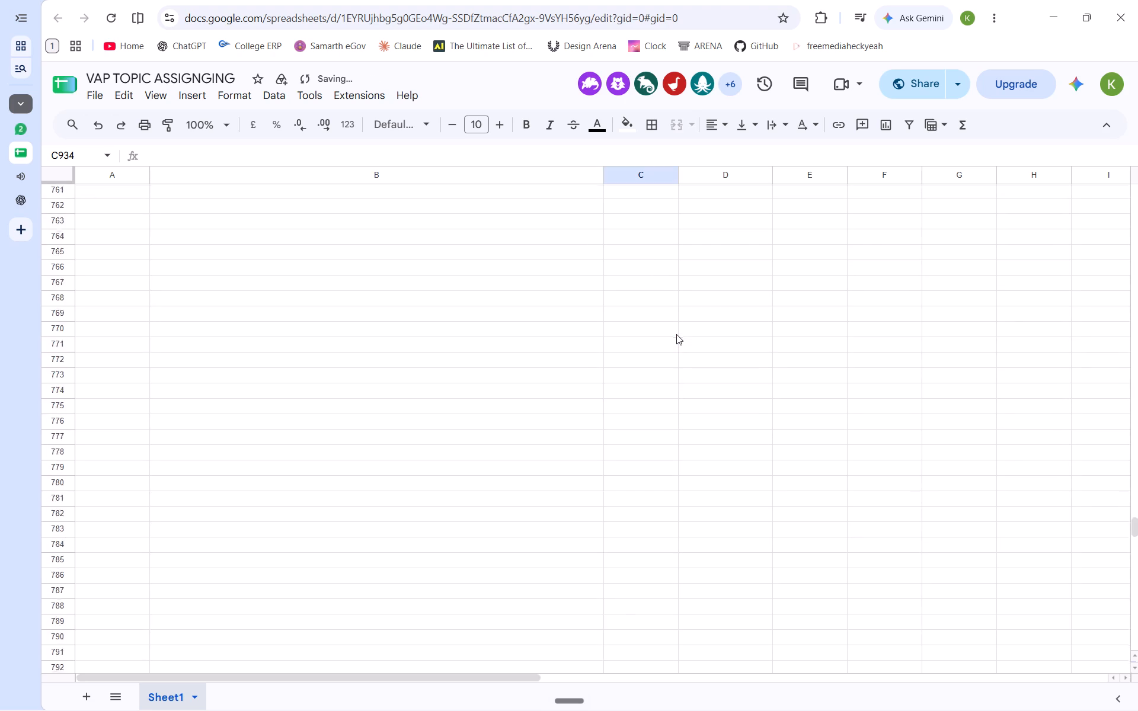
{"action": "scroll", "coordinate": [676, 334], "scroll_direction": "up", "scroll_amount": 8}
{"action": "scroll", "coordinate": [676, 334], "scroll_direction": "up", "scroll_amount": 20}
{"action": "scroll", "coordinate": [676, 334], "scroll_direction": "up", "scroll_amount": 17}
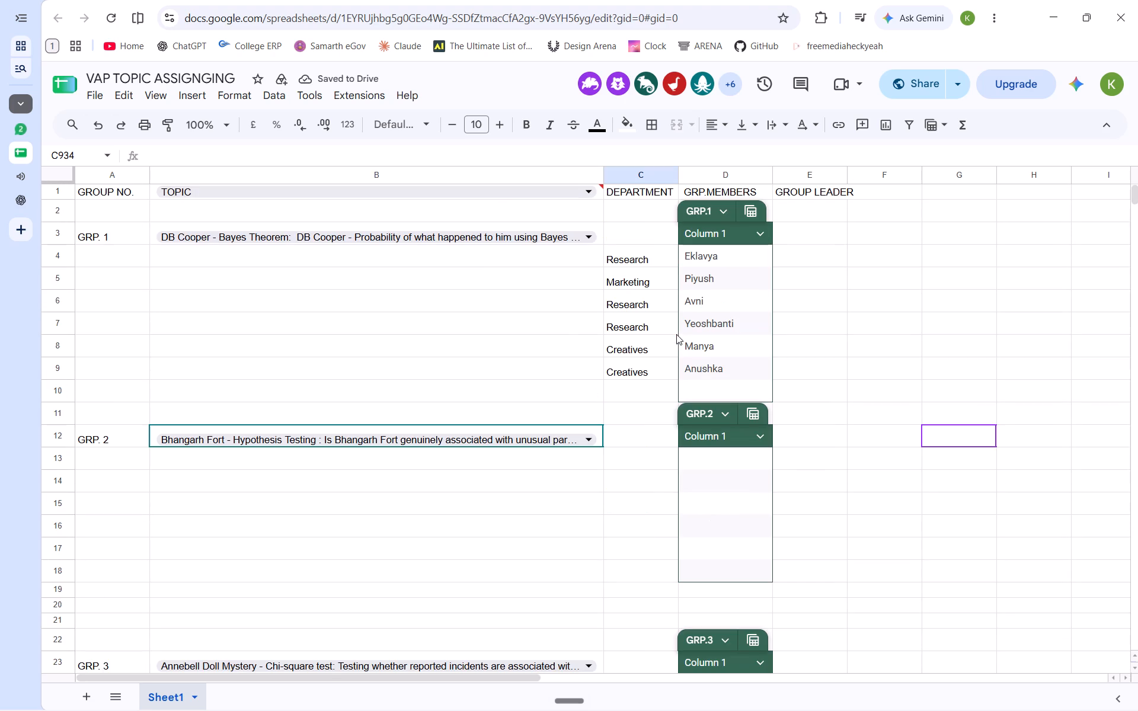
{"action": "left_click", "coordinate": [598, 191]}
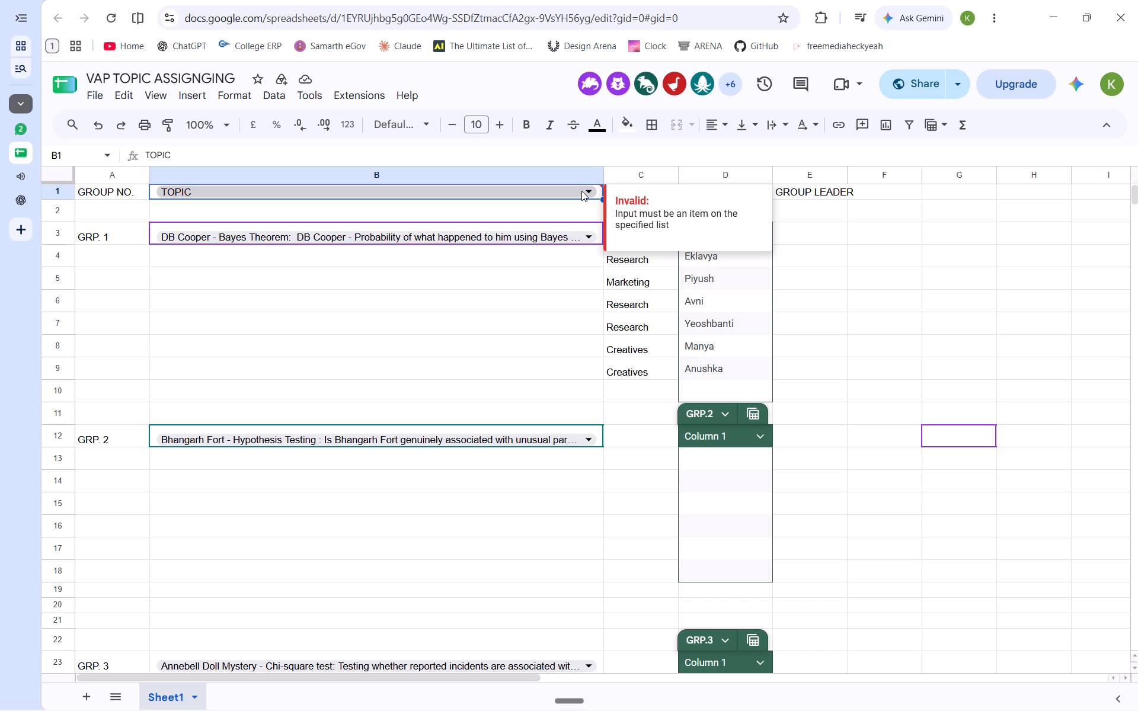
{"action": "key", "text": "Delete"}
{"action": "left_click", "coordinate": [521, 185]}
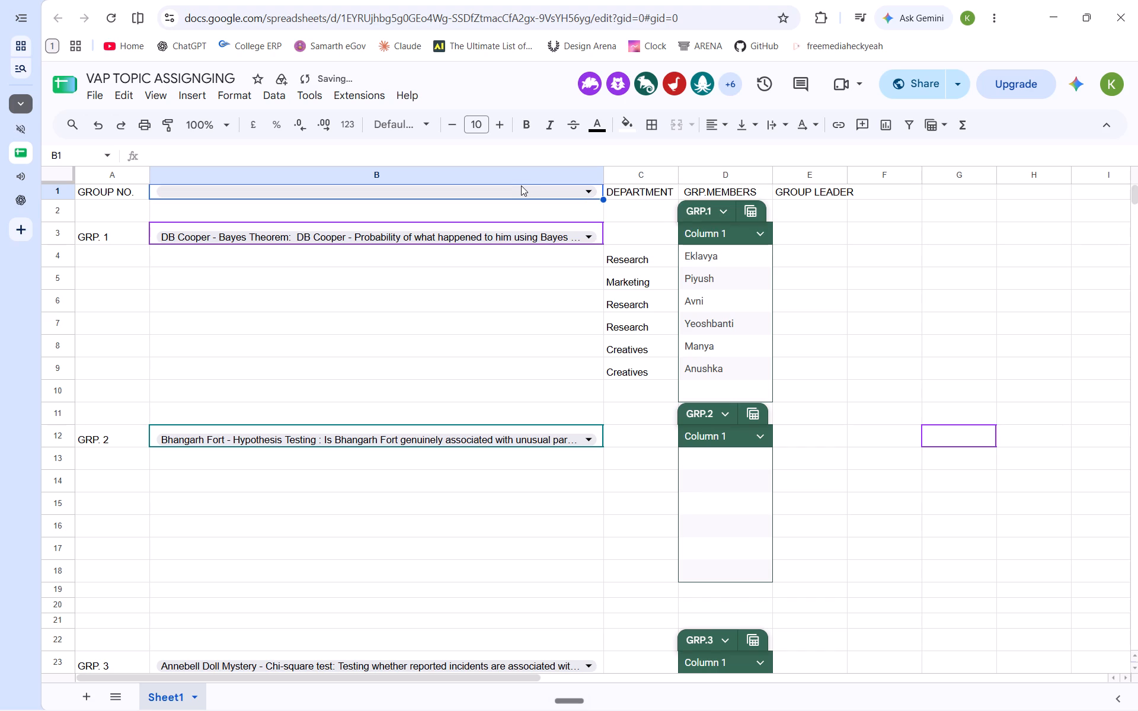
{"action": "key", "text": "Delete"}
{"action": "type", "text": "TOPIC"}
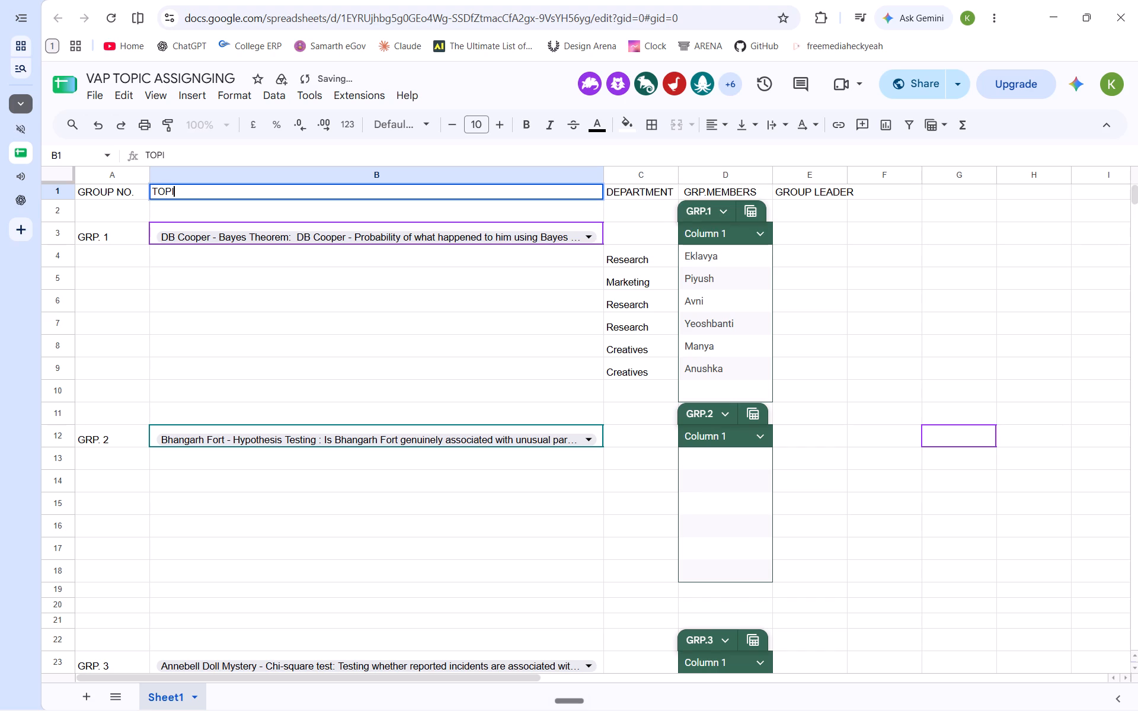
Centre the TOPIC header in B1 horizontally and make it bold.
{"action": "left_click_drag", "start_coordinate": [227, 193], "coordinate": [142, 195]}
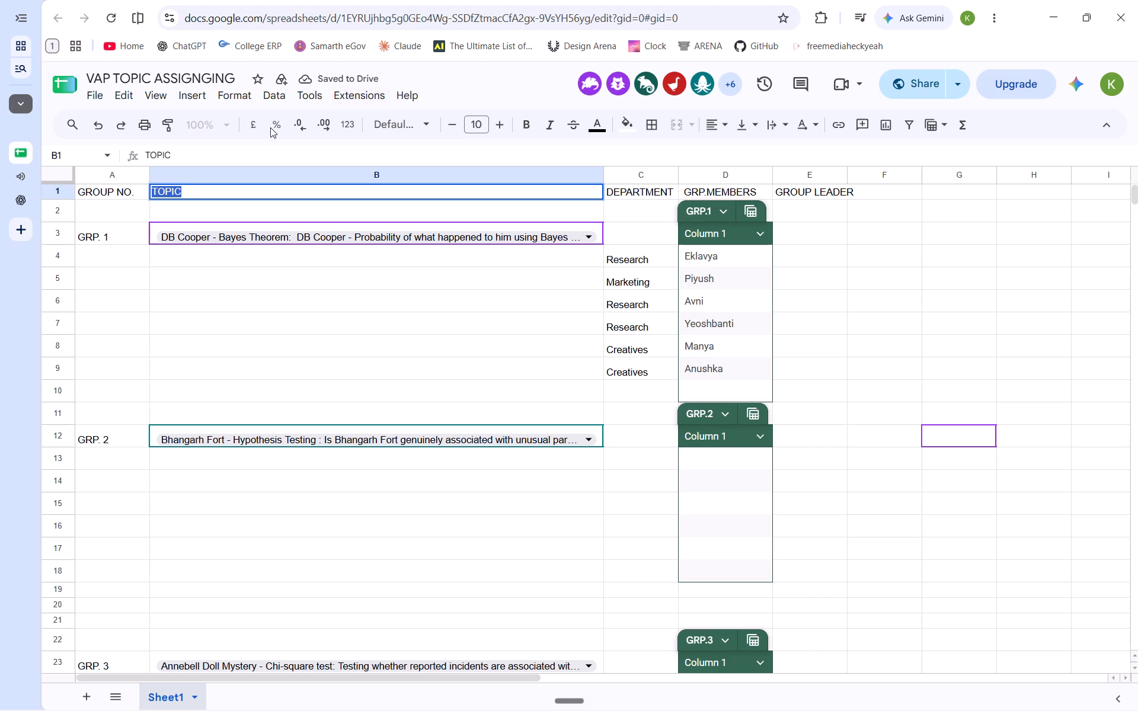
{"action": "left_click", "coordinate": [720, 117]}
{"action": "left_click", "coordinate": [736, 142]}
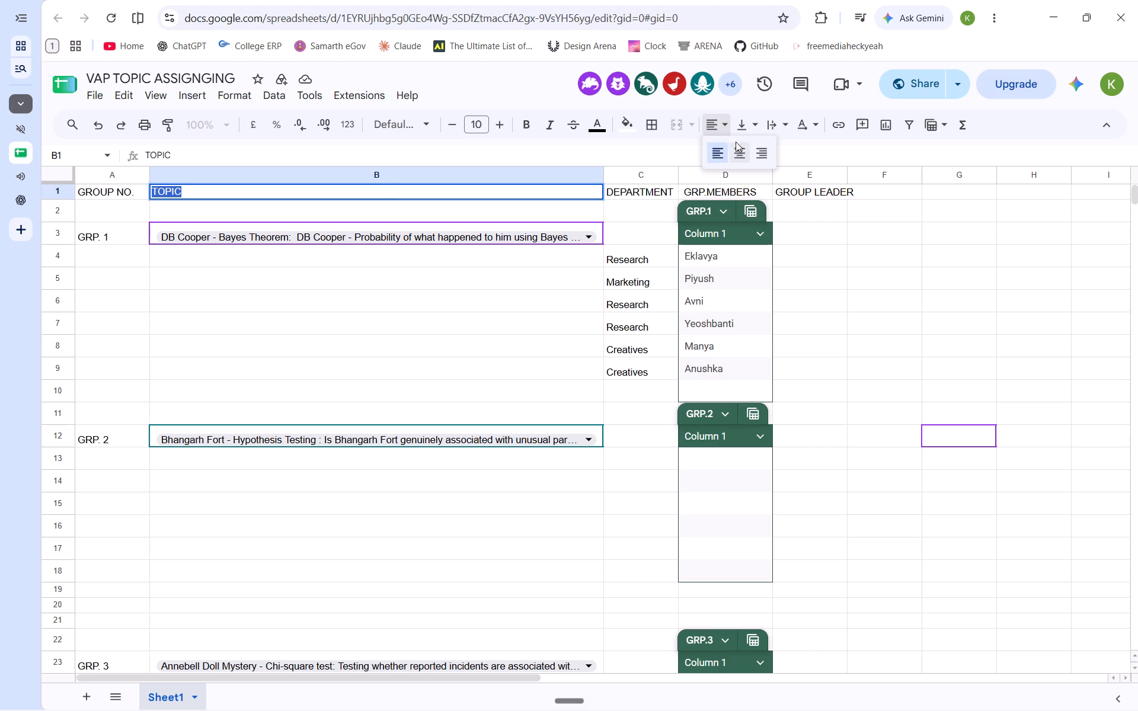
{"action": "left_click", "coordinate": [427, 192]}
{"action": "key", "text": "ctrl+b"}
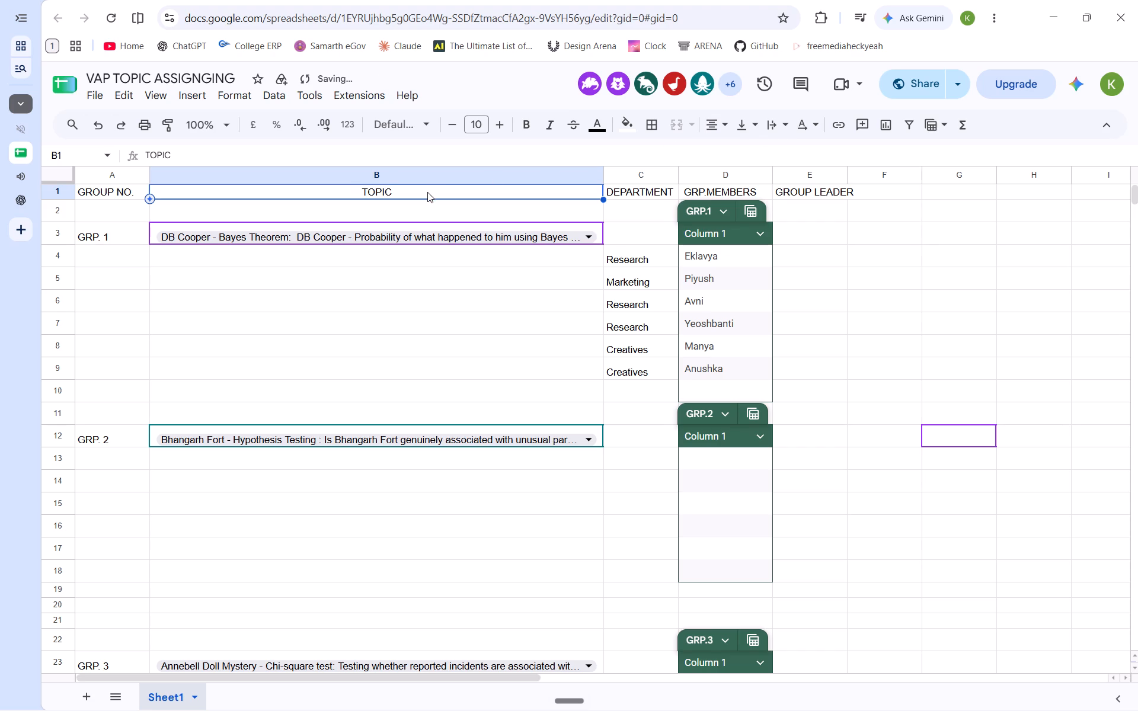
Make the header in A1 bold and remove its trailing period so it reads GROUP NO.
{"action": "left_click", "coordinate": [122, 192]}
{"action": "key", "text": "ctrl+b"}
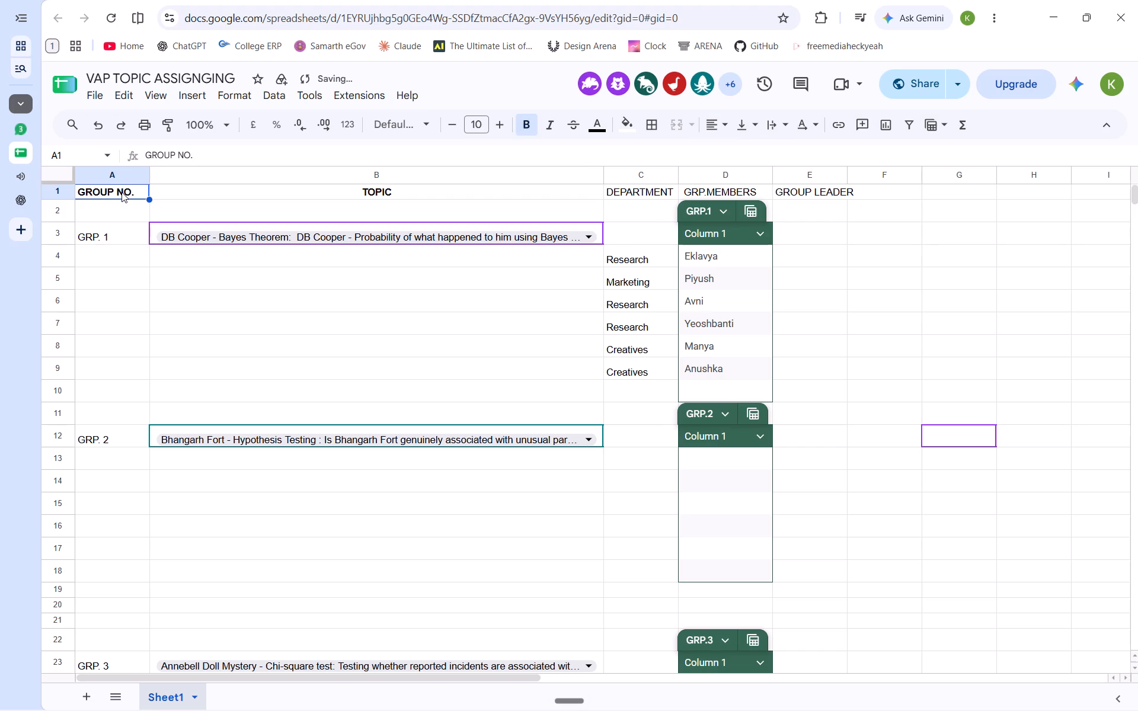
{"action": "double_click", "coordinate": [140, 188]}
{"action": "key", "text": "BackSpace"}
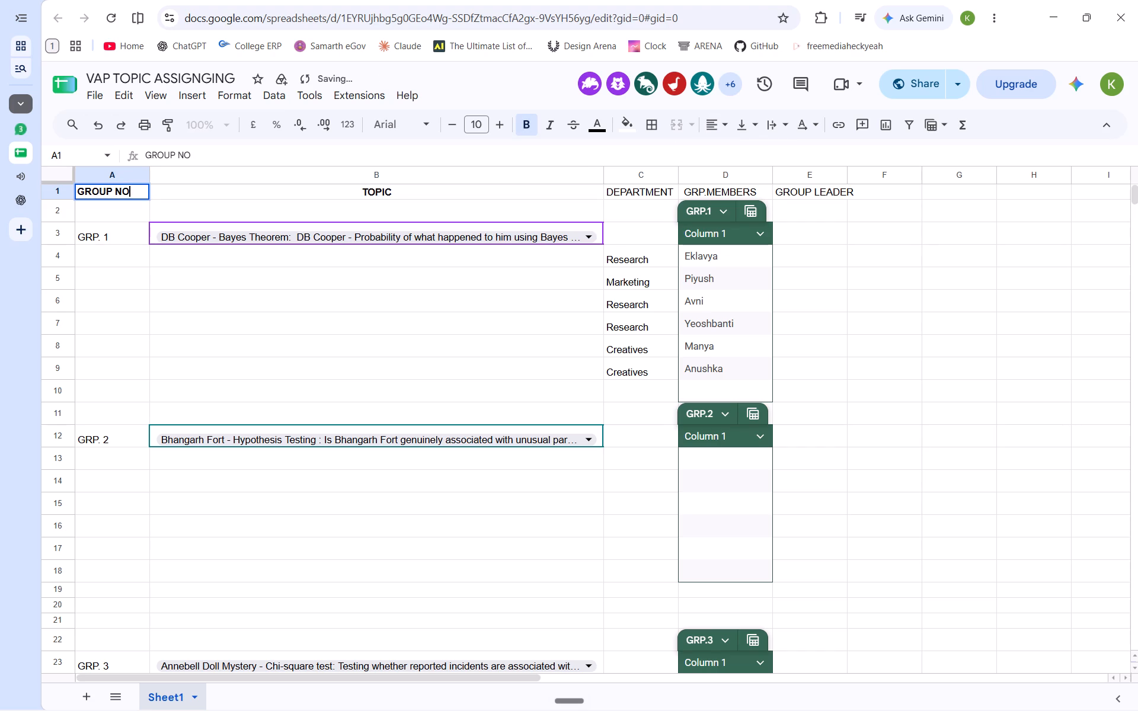
Make the DEPARTMENT header in C1 and the GRP.MEMBERS header in D1 bold.
{"action": "double_click", "coordinate": [635, 190]}
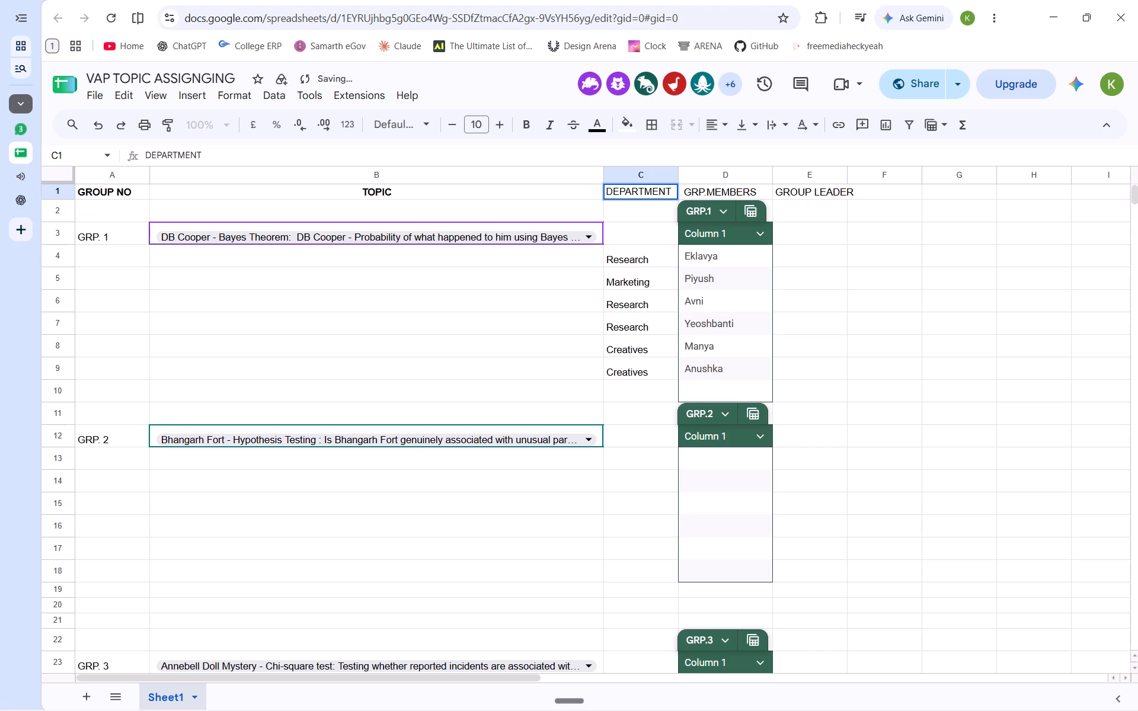
{"action": "left_click", "coordinate": [632, 245]}
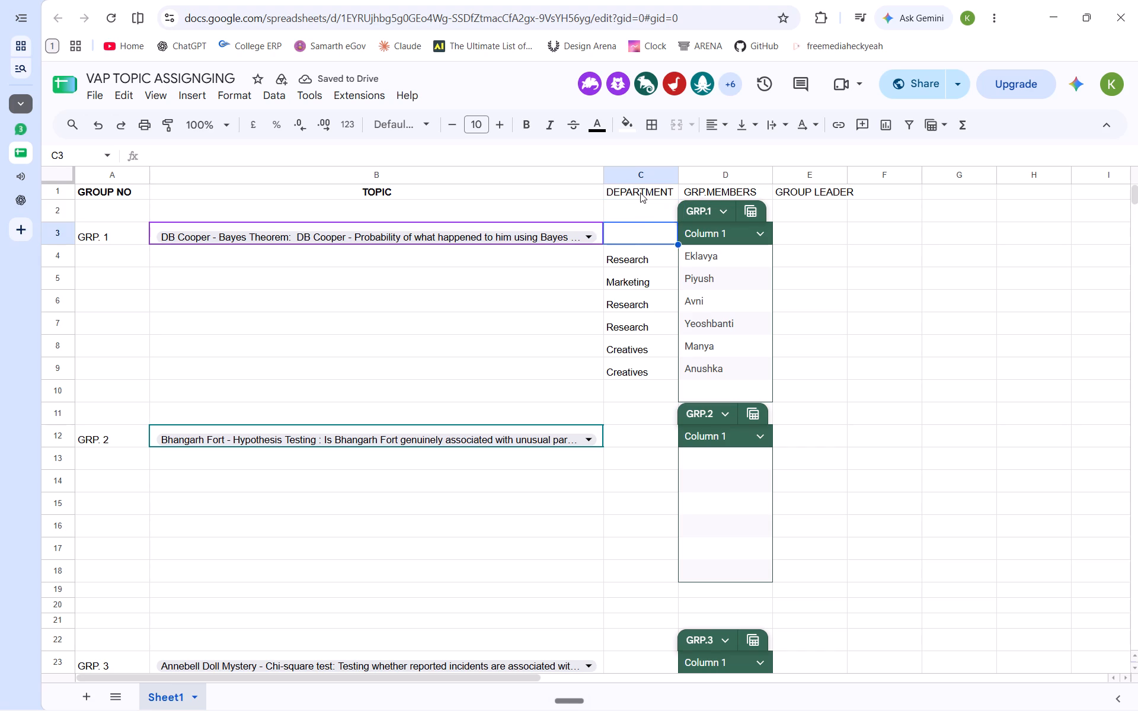
{"action": "left_click", "coordinate": [640, 193]}
{"action": "key", "text": "ctrl+b"}
{"action": "left_click", "coordinate": [746, 188]}
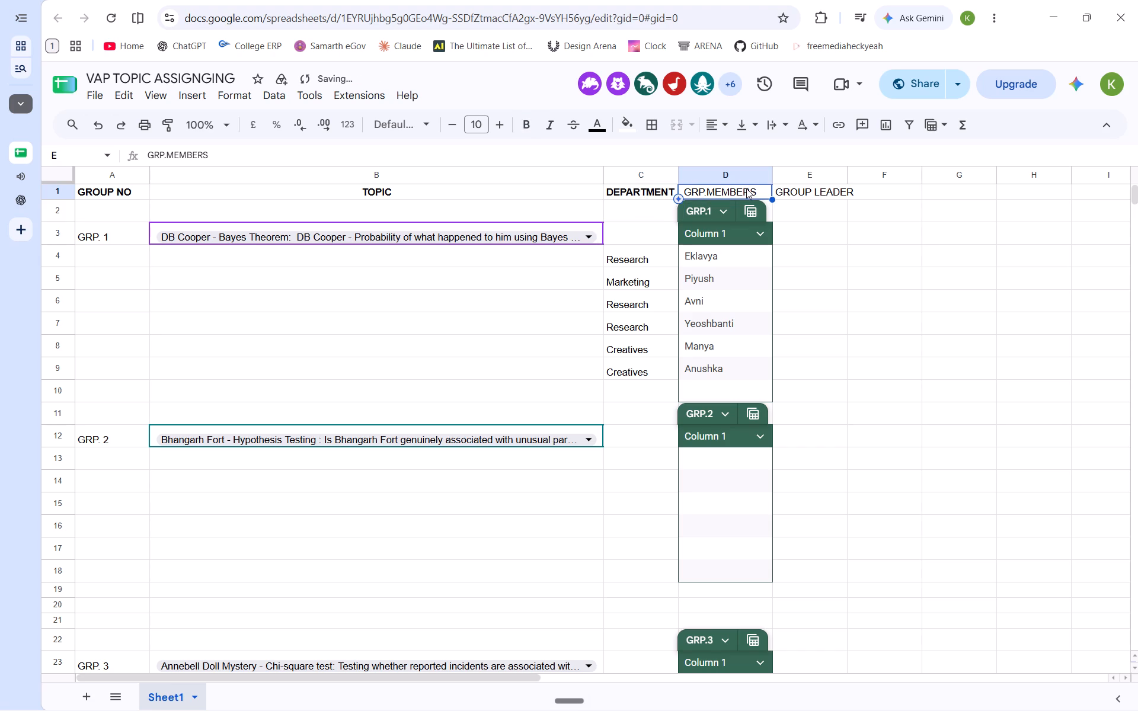
{"action": "key", "text": "ctrl+b"}
Auto-fit the width of column E to its GROUP LEADER header.
{"action": "left_click", "coordinate": [826, 193]}
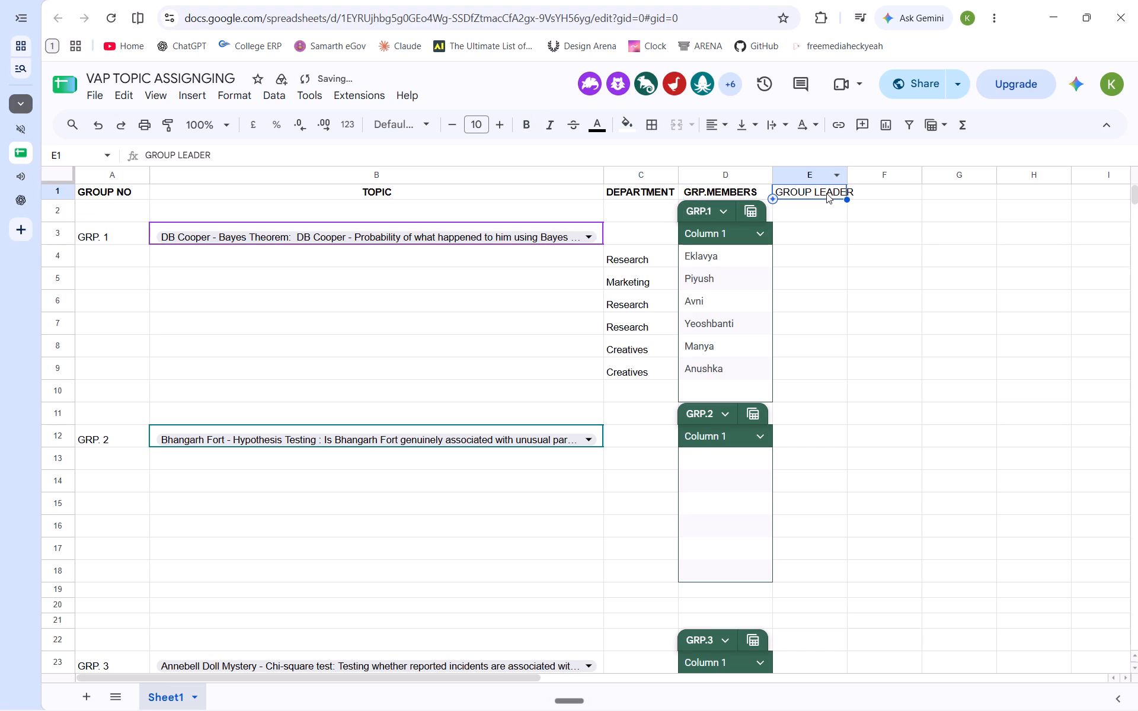
{"action": "double_click", "coordinate": [845, 180]}
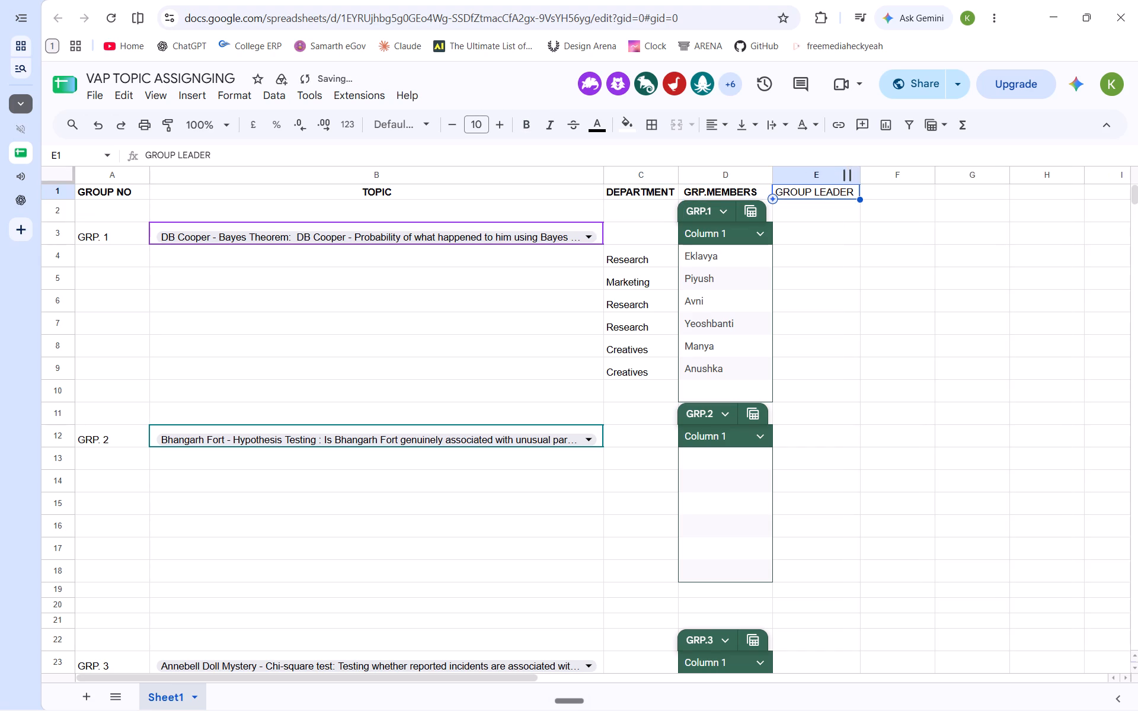
{"action": "left_click", "coordinate": [887, 306]}
Select the GROUP LEADER header cell E1.
{"action": "left_click", "coordinate": [833, 186]}
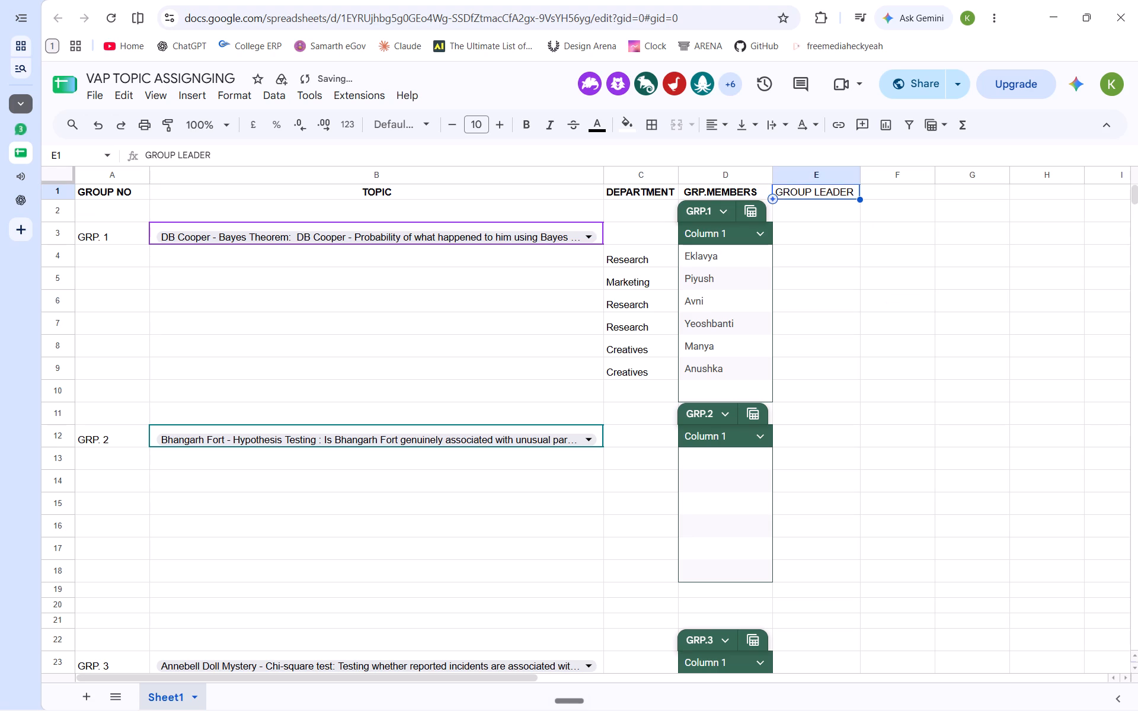
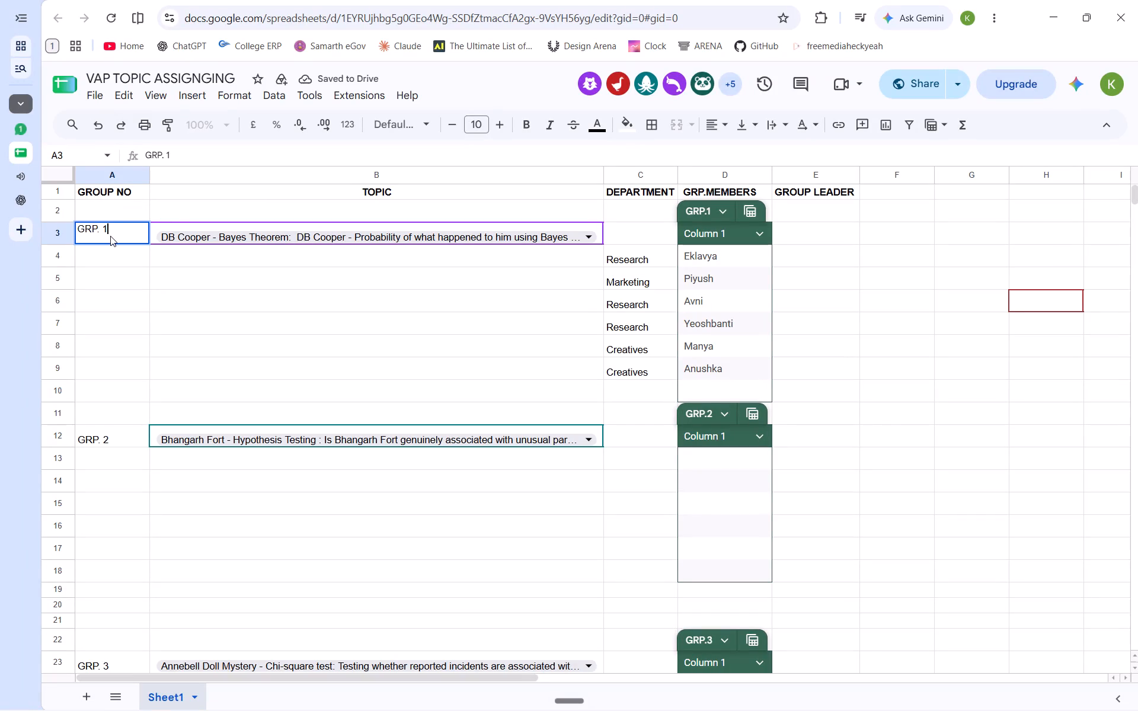
Rewrite the first group's label in cell A3 as GRP_1, with an underscore before the number.
{"action": "left_click", "coordinate": [103, 230]}
{"action": "key", "text": "BackSpace"}
{"action": "key", "text": "BackSpace"}
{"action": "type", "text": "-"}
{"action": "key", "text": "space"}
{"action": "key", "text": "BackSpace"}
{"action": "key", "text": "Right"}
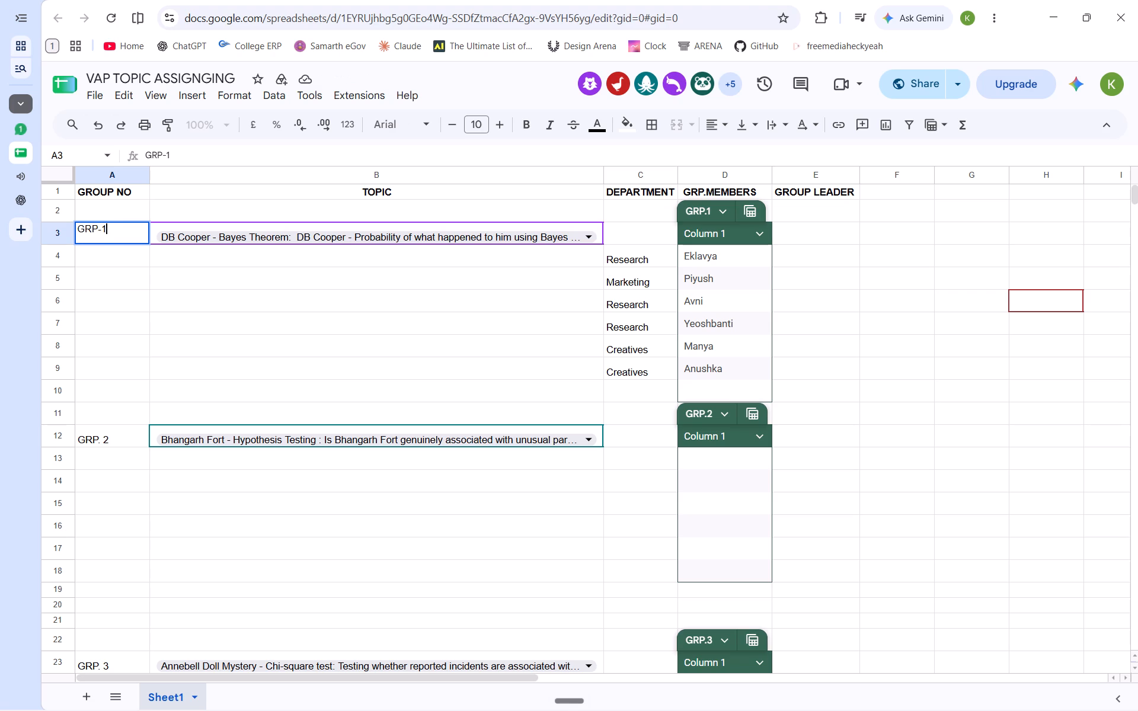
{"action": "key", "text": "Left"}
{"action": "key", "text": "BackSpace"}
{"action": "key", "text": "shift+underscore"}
Relabel the second group in cell A12 as GRP_2, replacing the dot and space with an underscore.
{"action": "double_click", "coordinate": [104, 435]}
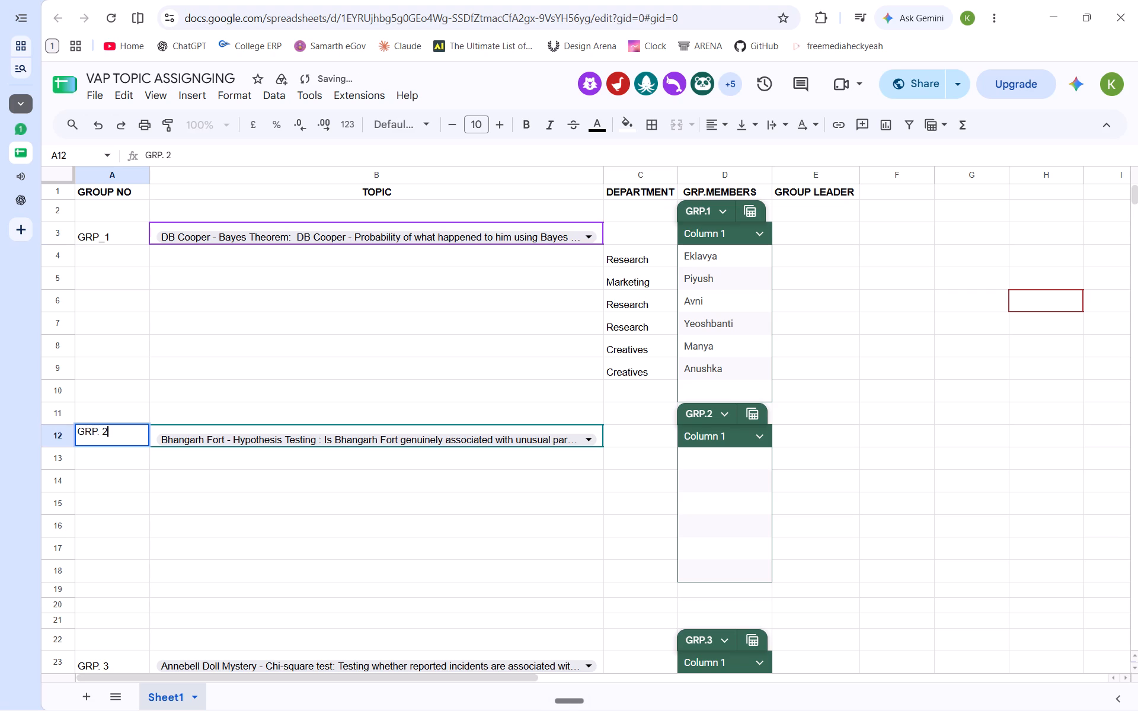
{"action": "left_click", "coordinate": [104, 433]}
{"action": "key", "text": "BackSpace"}
{"action": "key", "text": "shift+underscore"}
{"action": "scroll", "coordinate": [104, 433], "scroll_direction": "down", "scroll_amount": 1}
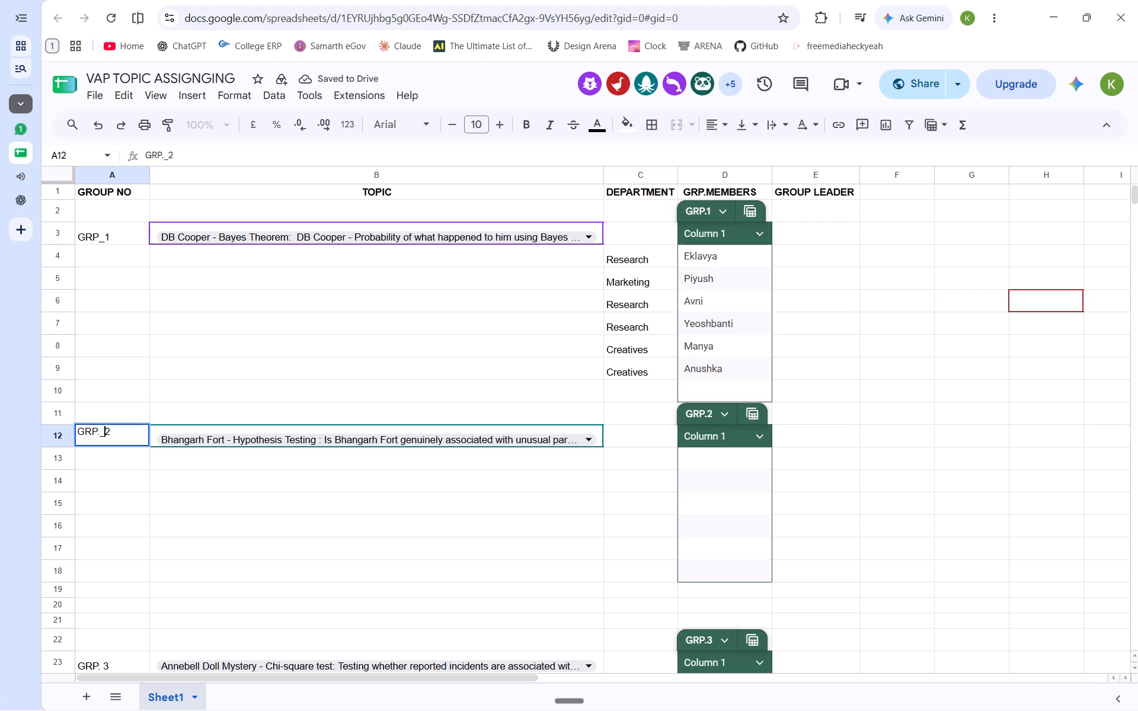
{"action": "left_click", "coordinate": [99, 434]}
{"action": "key", "text": "BackSpace"}
{"action": "scroll", "coordinate": [99, 434], "scroll_direction": "down", "scroll_amount": 3}
{"action": "scroll", "coordinate": [271, 534], "scroll_direction": "down", "scroll_amount": 3}
{"action": "key", "text": "Return"}
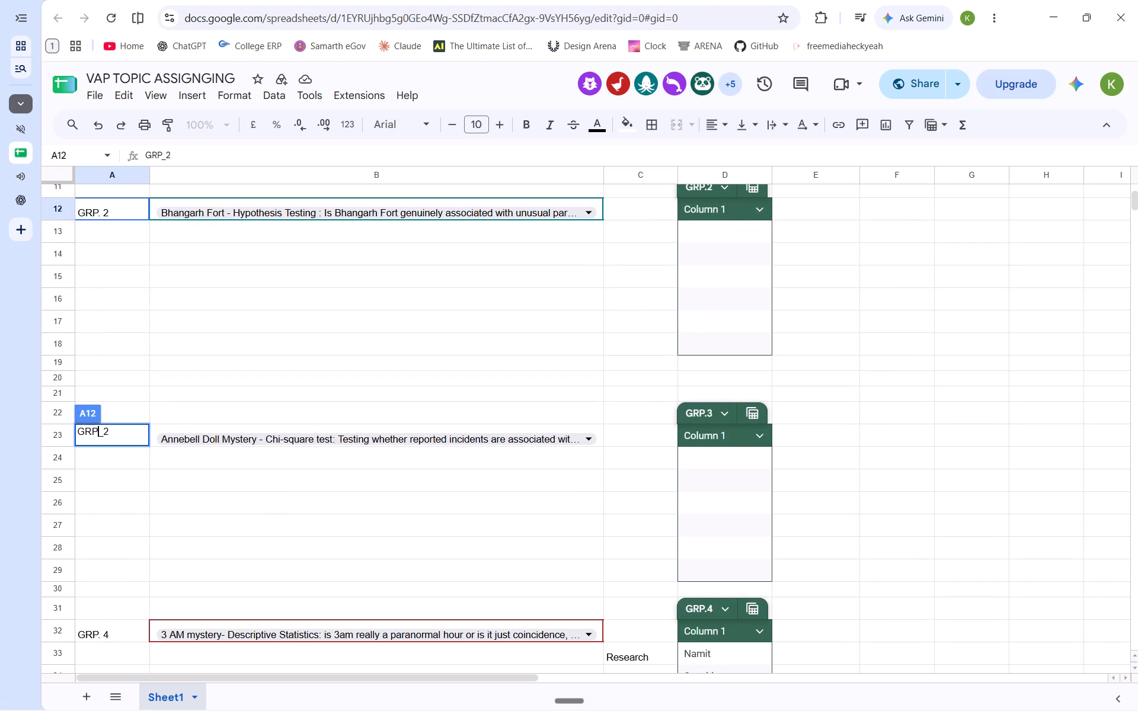
Relabel the third group in cell A23 as GRP_3, matching the underscore format.
{"action": "double_click", "coordinate": [99, 432]}
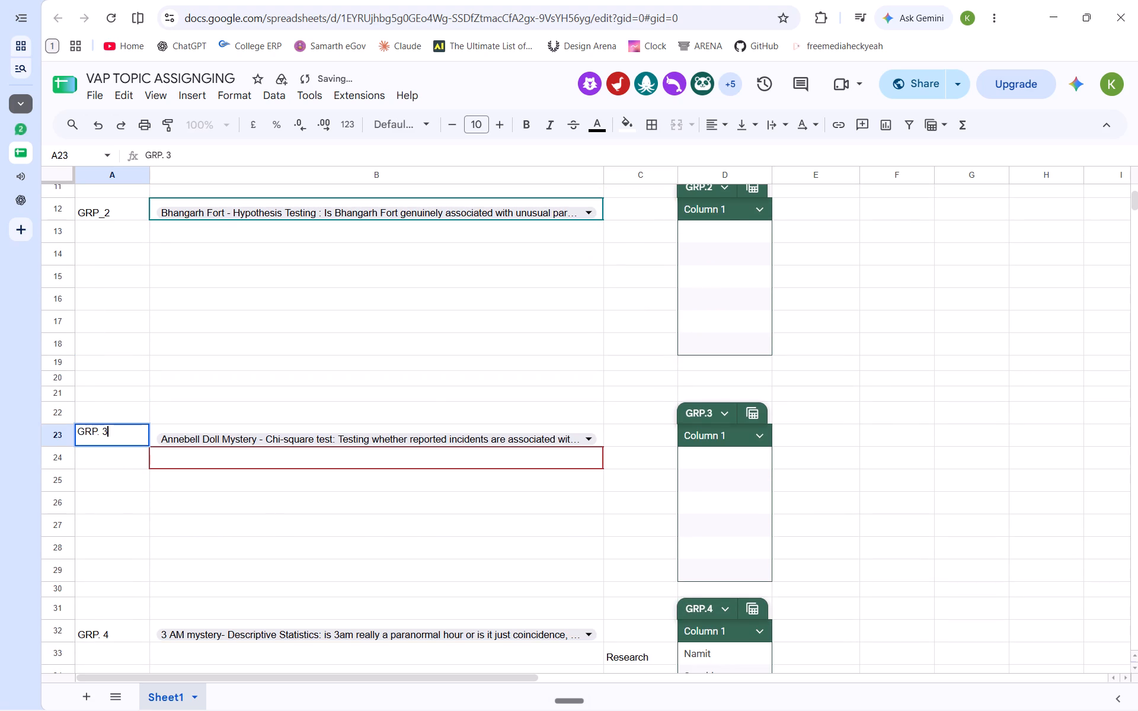
{"action": "left_click", "coordinate": [104, 431]}
{"action": "key", "text": "BackSpace"}
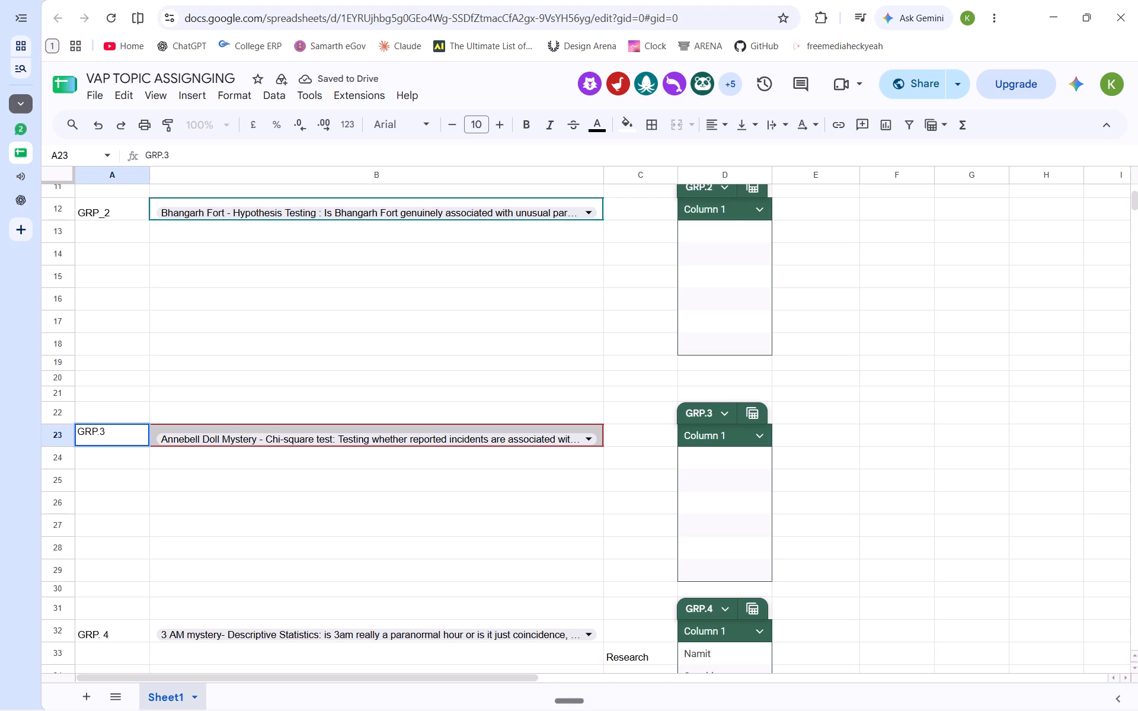
{"action": "key", "text": "BackSpace"}
{"action": "key", "text": "shift+underscore"}
{"action": "left_click", "coordinate": [120, 481]}
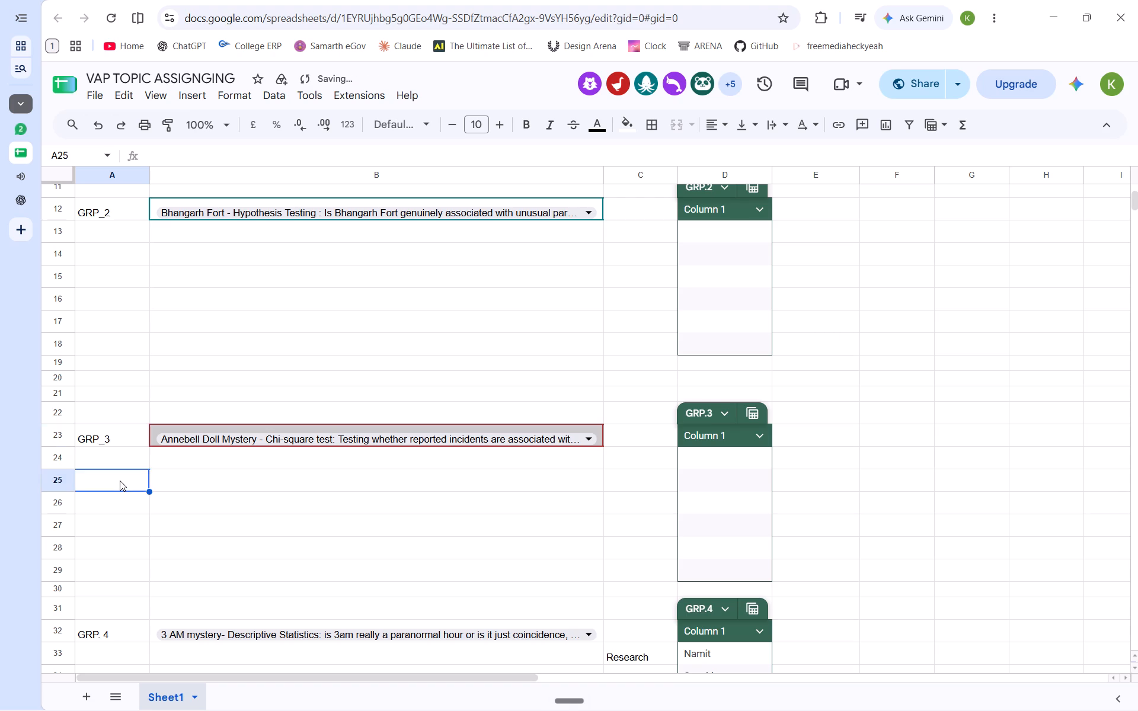
Change the fourth group's label in cell A32 to GRP_4.
{"action": "scroll", "coordinate": [120, 481], "scroll_direction": "down", "scroll_amount": 3}
{"action": "double_click", "coordinate": [116, 409]}
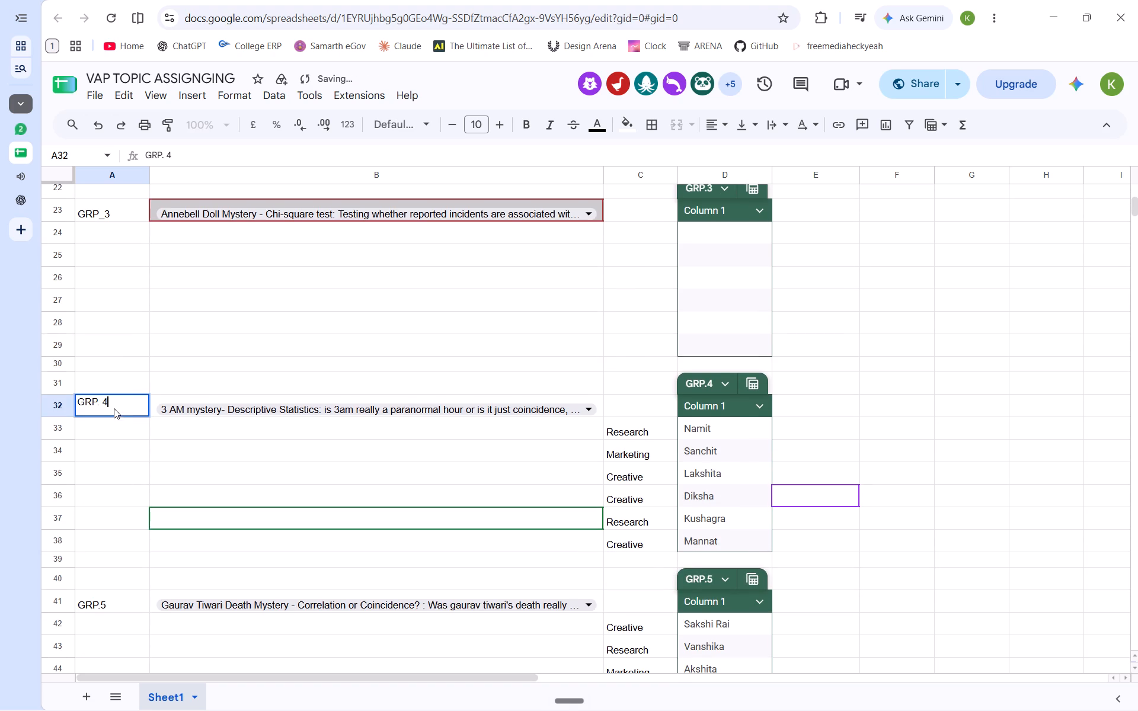
{"action": "left_click", "coordinate": [102, 402]}
{"action": "key", "text": "BackSpace"}
{"action": "key", "text": "BackSpace"}
{"action": "key", "text": "shift+underscore"}
Change the fifth group's label in cell A41 to GRP_5.
{"action": "scroll", "coordinate": [102, 402], "scroll_direction": "down", "scroll_amount": 1}
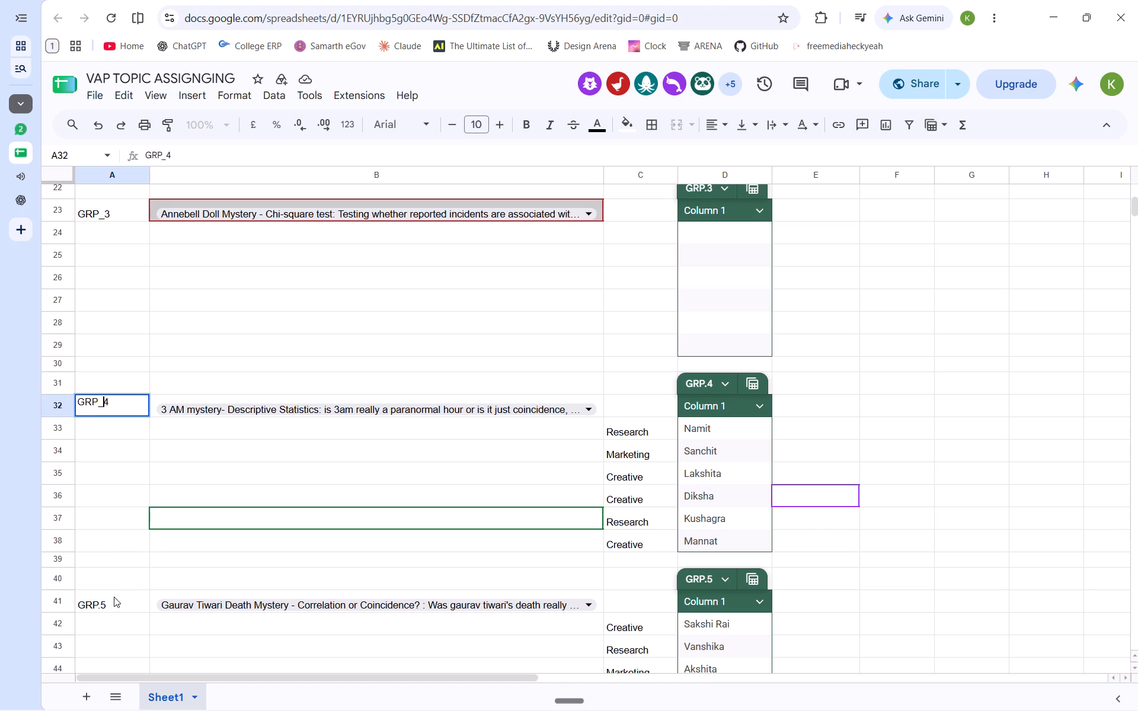
{"action": "double_click", "coordinate": [114, 598]}
{"action": "left_click", "coordinate": [101, 598]}
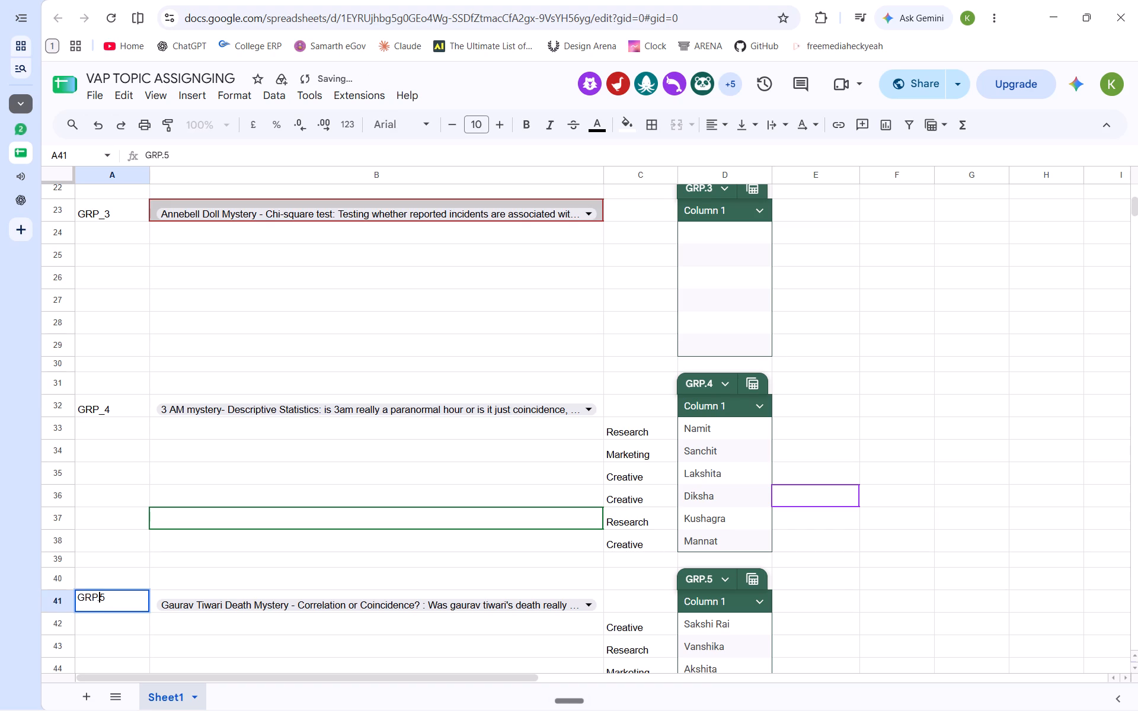
{"action": "key", "text": "BackSpace"}
{"action": "key", "text": "shift+underscore"}
{"action": "left_click", "coordinate": [174, 533]}
Change the sixth group's label in cell A51 to GRP_6, without the dot and space.
{"action": "scroll", "coordinate": [174, 533], "scroll_direction": "down", "scroll_amount": 4}
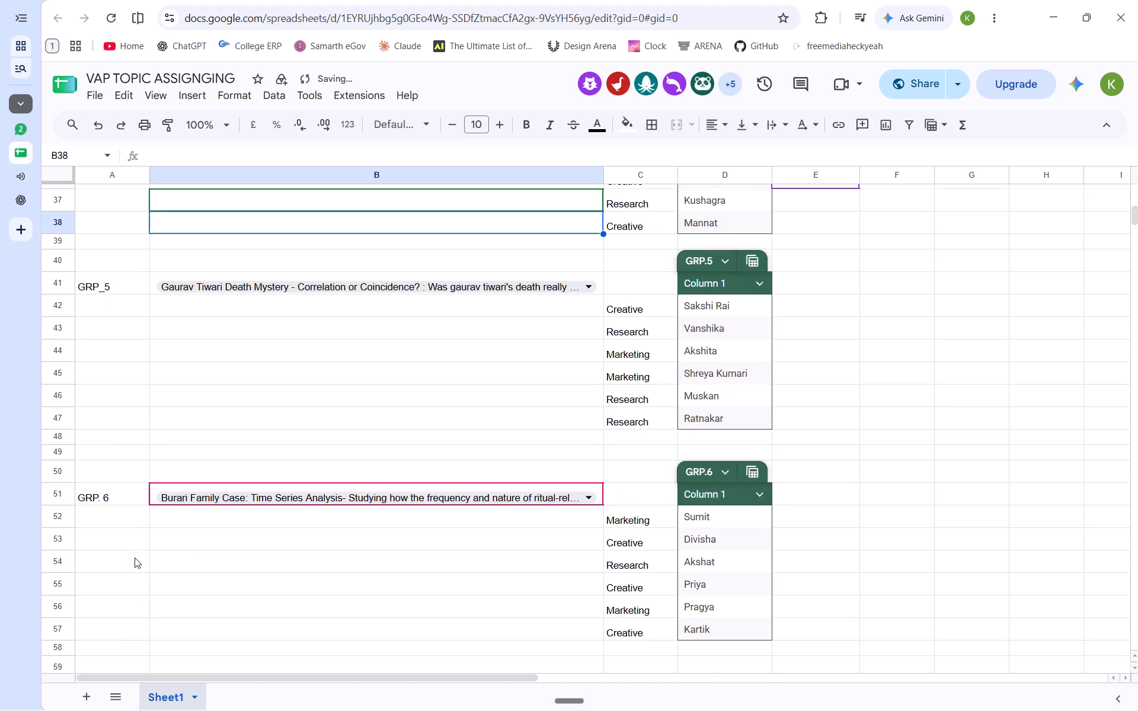
{"action": "scroll", "coordinate": [135, 558], "scroll_direction": "down", "scroll_amount": 1}
{"action": "double_click", "coordinate": [106, 398]}
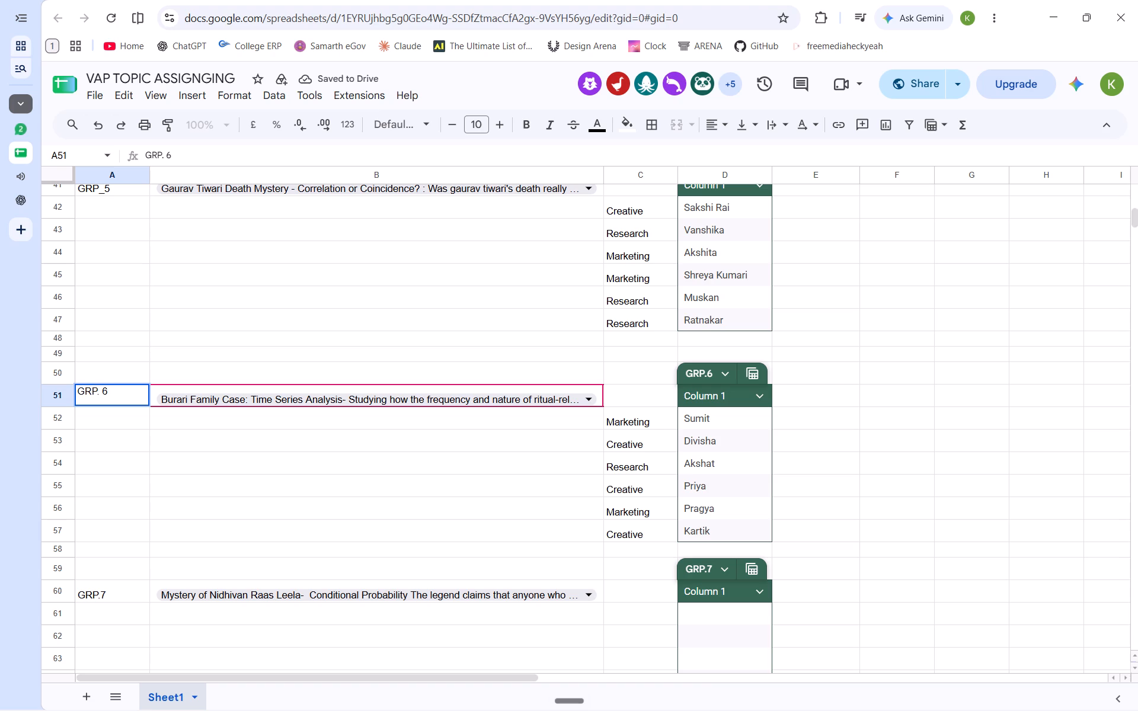
{"action": "left_click", "coordinate": [103, 390]}
{"action": "key", "text": "BackSpace"}
{"action": "key", "text": "BackSpace"}
{"action": "key", "text": "shift+underscore"}
{"action": "key", "text": "Return"}
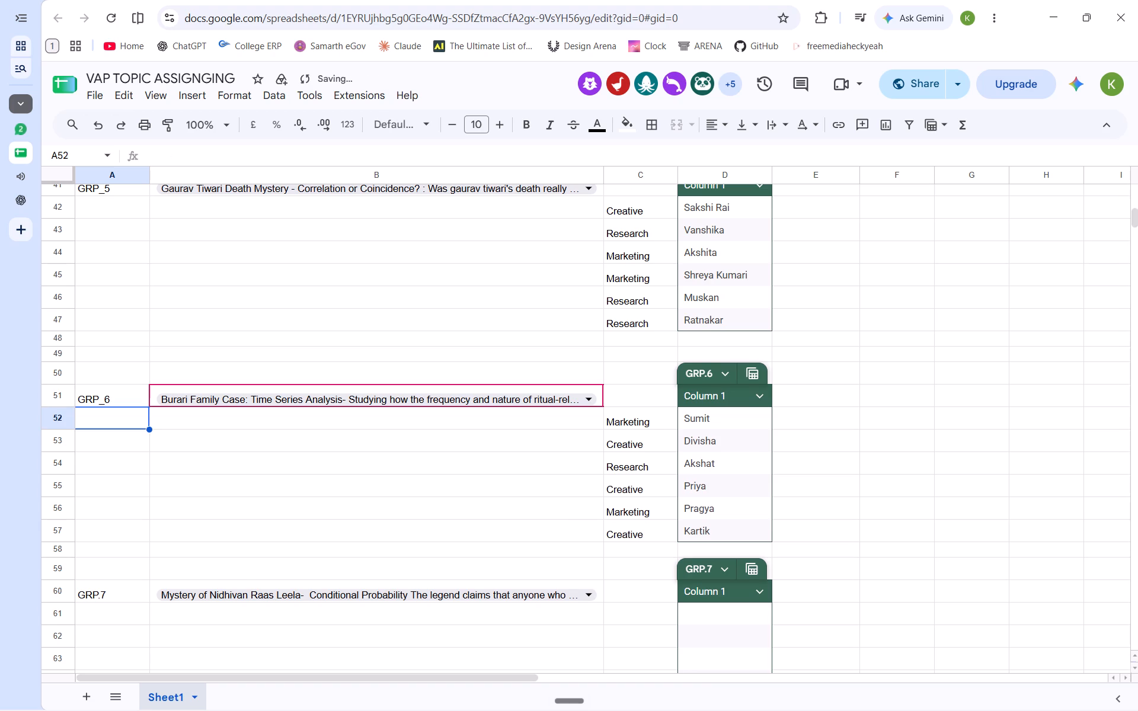
Change the seventh group's label in cell A60 to GRP_7.
{"action": "scroll", "coordinate": [103, 390], "scroll_direction": "down", "scroll_amount": 2}
{"action": "double_click", "coordinate": [100, 412]}
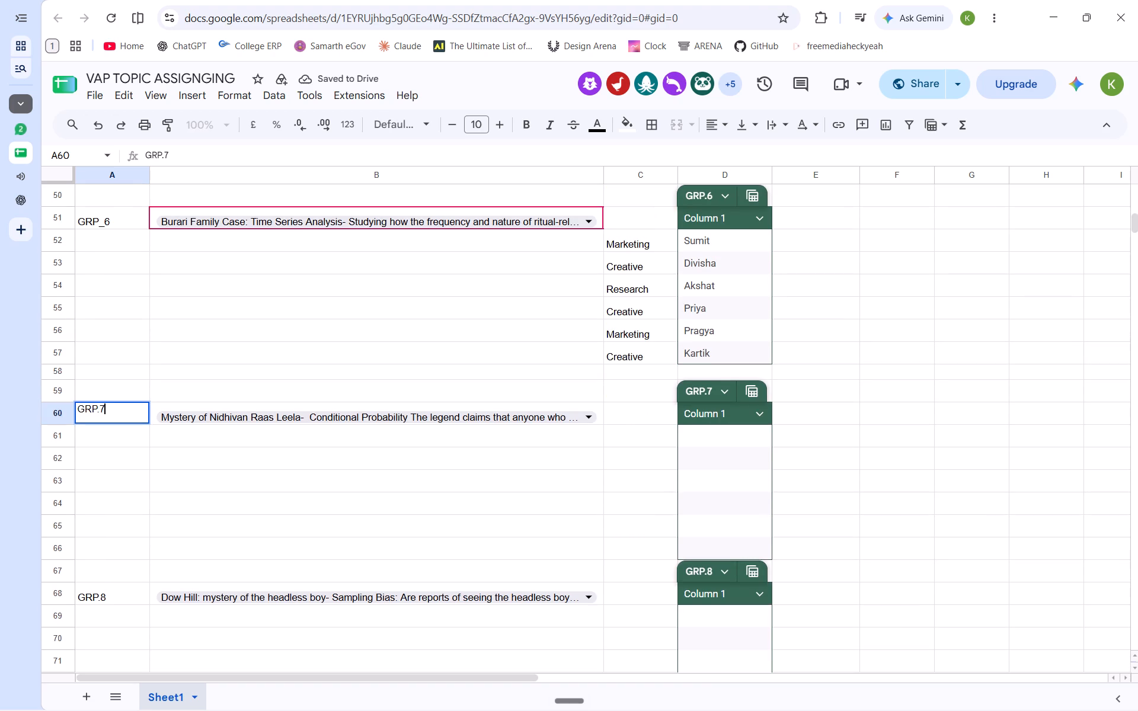
{"action": "left_click", "coordinate": [101, 410]}
{"action": "key", "text": "Right"}
{"action": "key", "text": "Left"}
{"action": "key", "text": "BackSpace"}
{"action": "key", "text": "shift+underscore"}
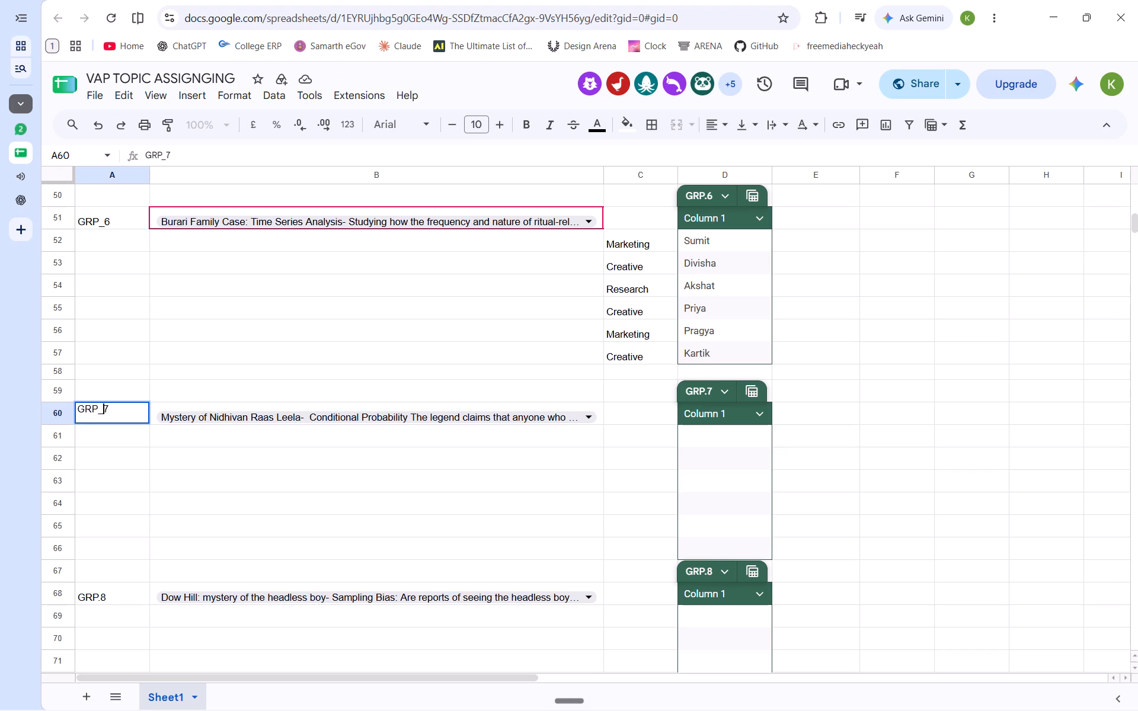
{"action": "key", "text": "Return"}
Change the eighth group's label in cell A68 to GRP_8.
{"action": "scroll", "coordinate": [101, 410], "scroll_direction": "down", "scroll_amount": 2}
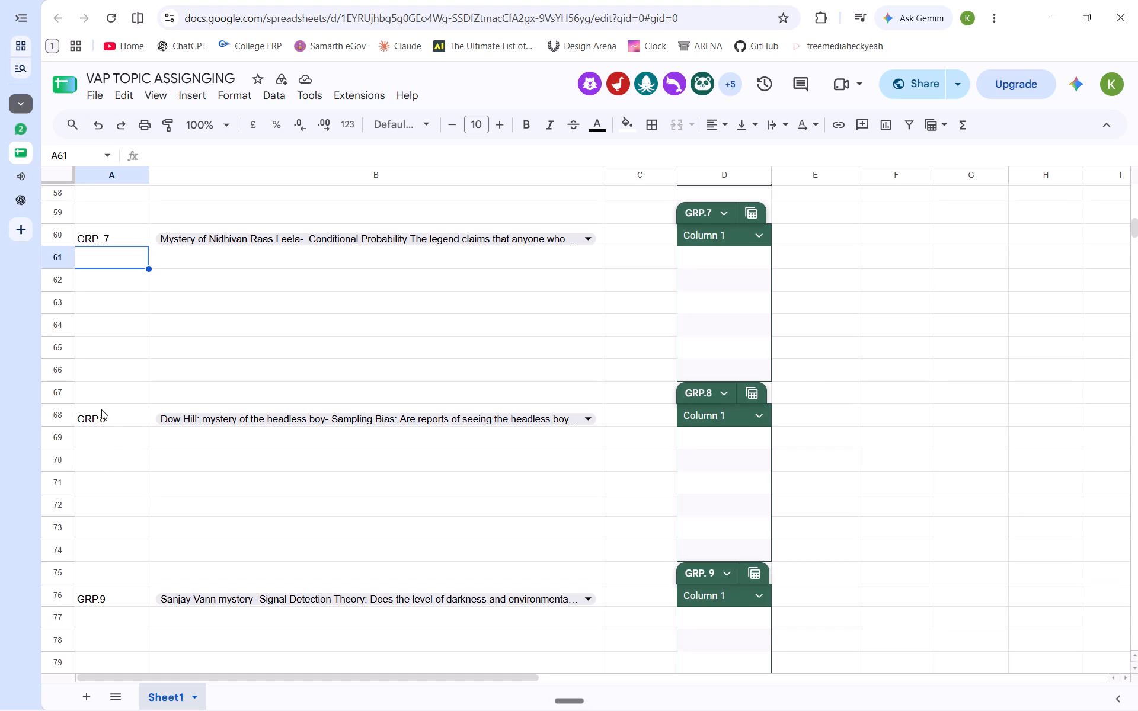
{"action": "double_click", "coordinate": [101, 414]}
{"action": "left_click", "coordinate": [101, 414]}
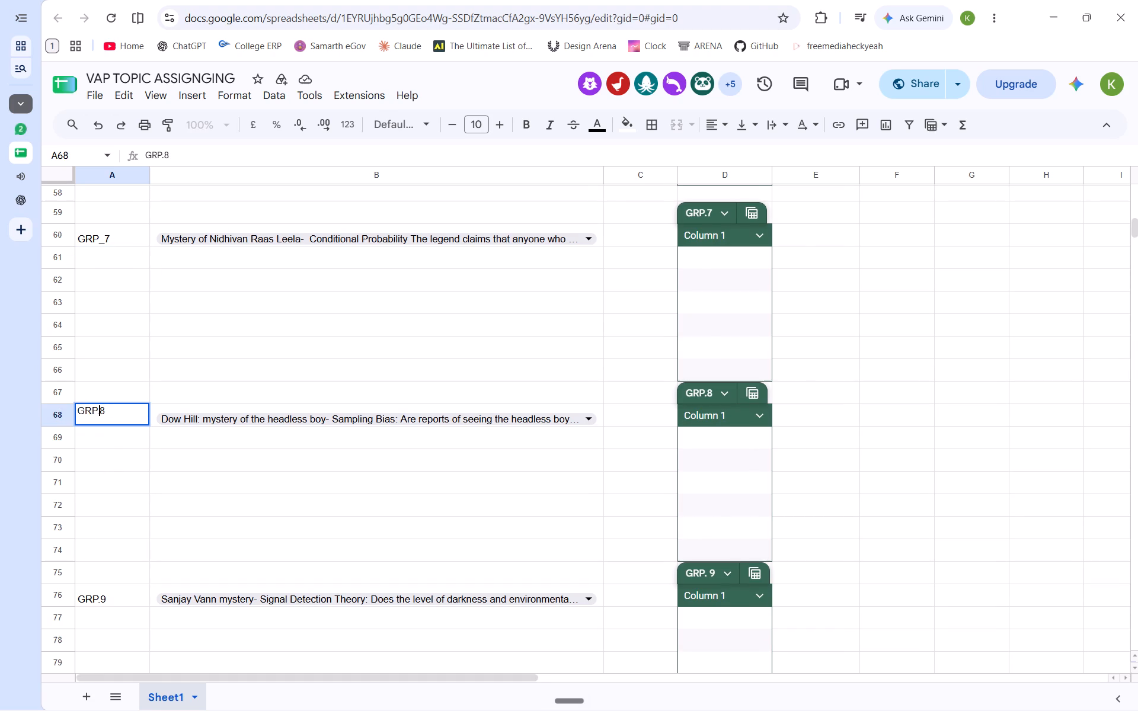
{"action": "key", "text": "Right"}
{"action": "key", "text": "Left"}
{"action": "key", "text": "BackSpace"}
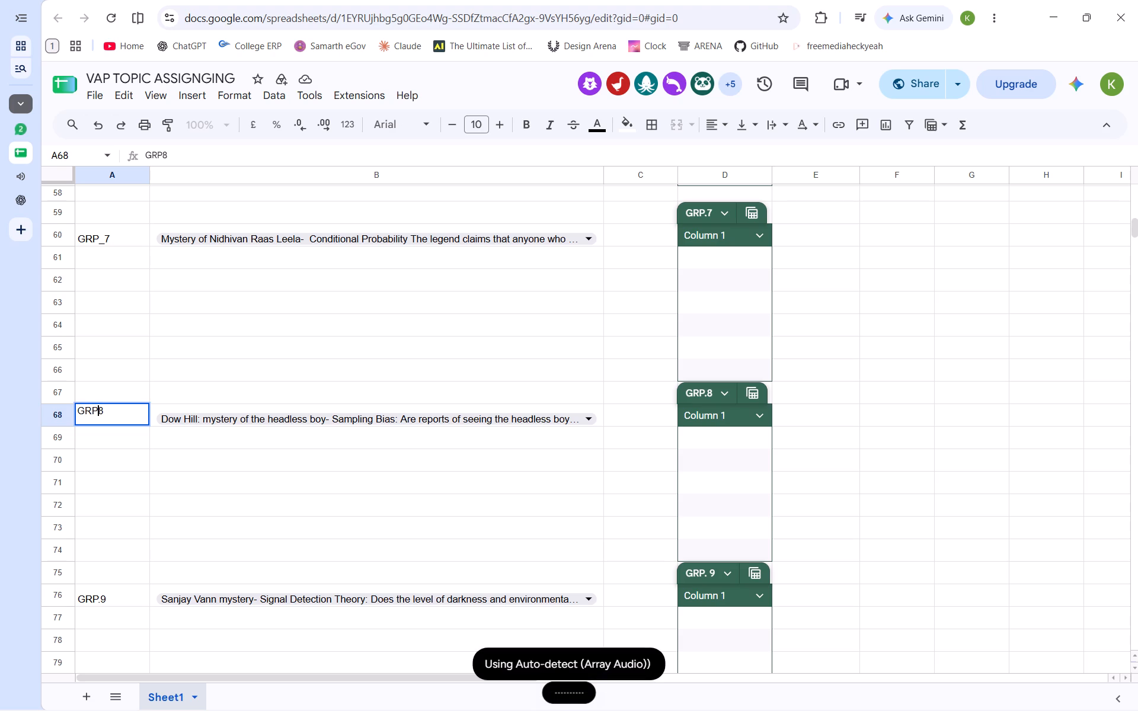
{"action": "left_click", "coordinate": [684, 652]}
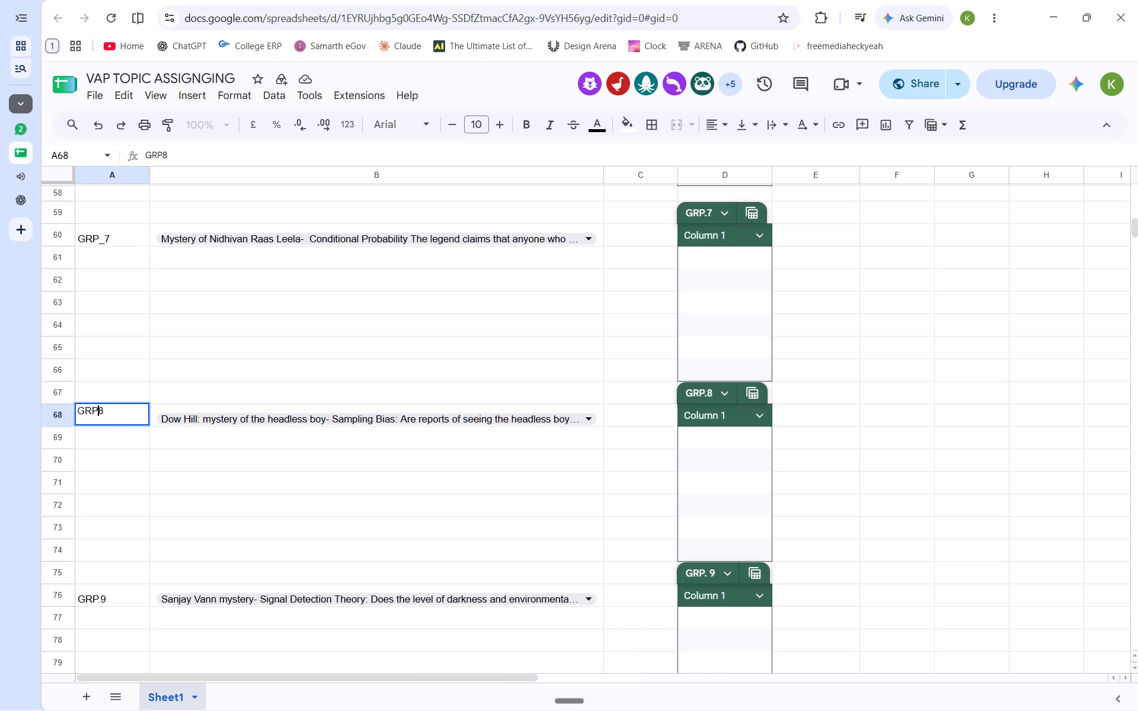
{"action": "key", "text": "shift+underscore"}
{"action": "key", "text": "Return"}
Change the ninth group's label in cell A76 to GRP_9.
{"action": "scroll", "coordinate": [108, 407], "scroll_direction": "down", "scroll_amount": 1}
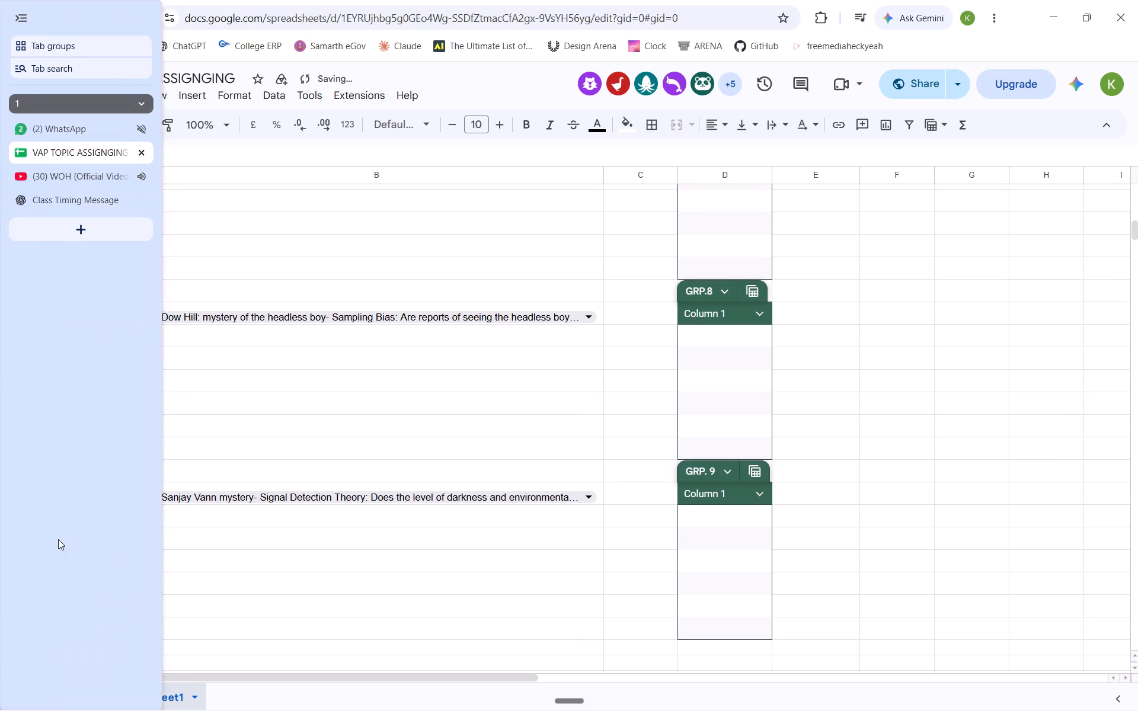
{"action": "double_click", "coordinate": [104, 495]}
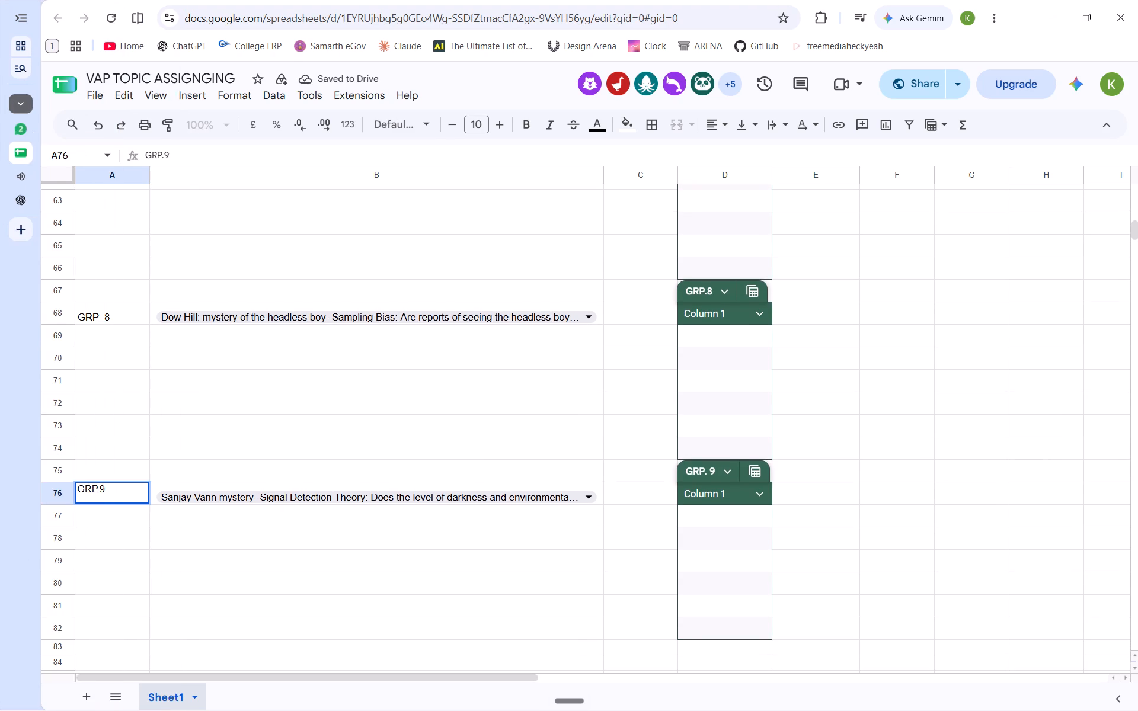
{"action": "key", "text": "Left"}
{"action": "key", "text": "BackSpace"}
{"action": "key", "text": "shift+underscore"}
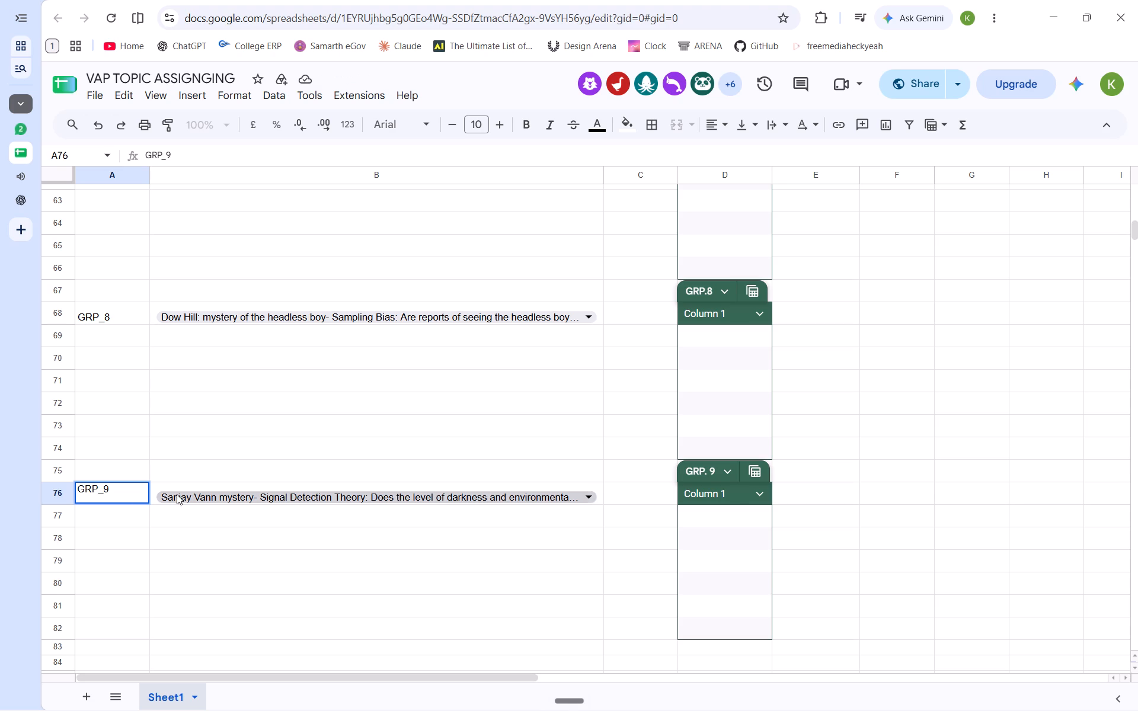
{"action": "left_click", "coordinate": [225, 444]}
Copy the full DB Cooper - Bayes Theorem topic text from the GRP_1 dropdown cell B3.
{"action": "scroll", "coordinate": [225, 444], "scroll_direction": "up", "scroll_amount": 14}
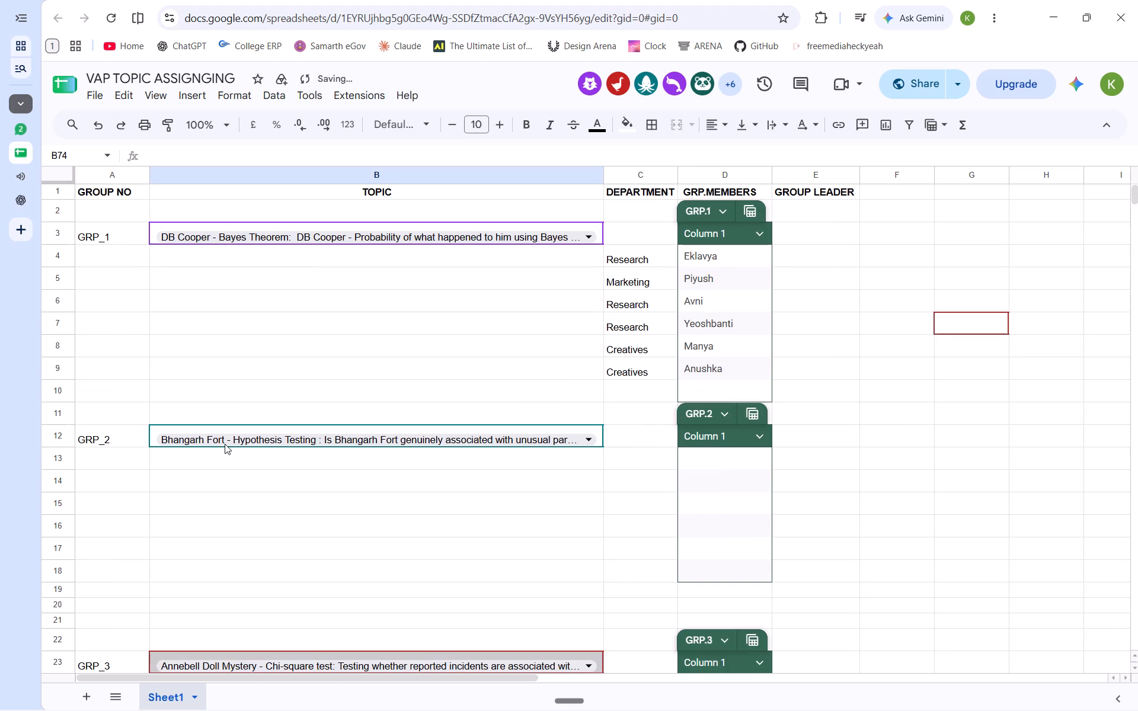
{"action": "left_click", "coordinate": [581, 237]}
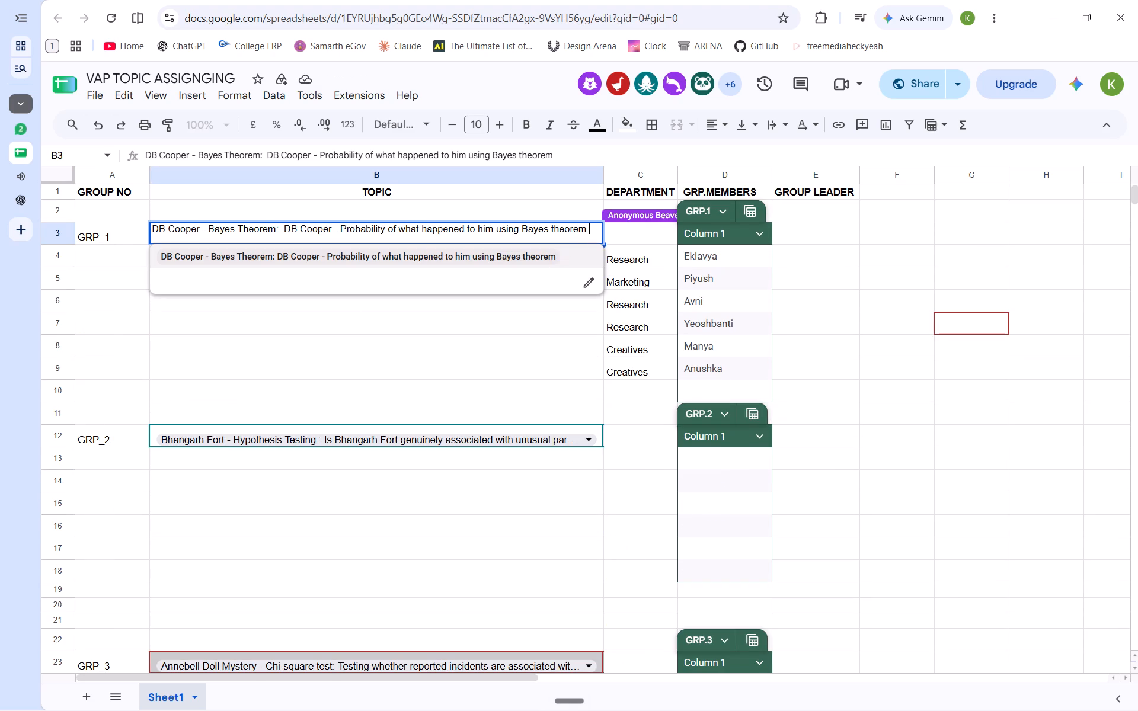
{"action": "left_click_drag", "start_coordinate": [589, 226], "coordinate": [142, 230]}
{"action": "key", "text": "ctrl+c"}
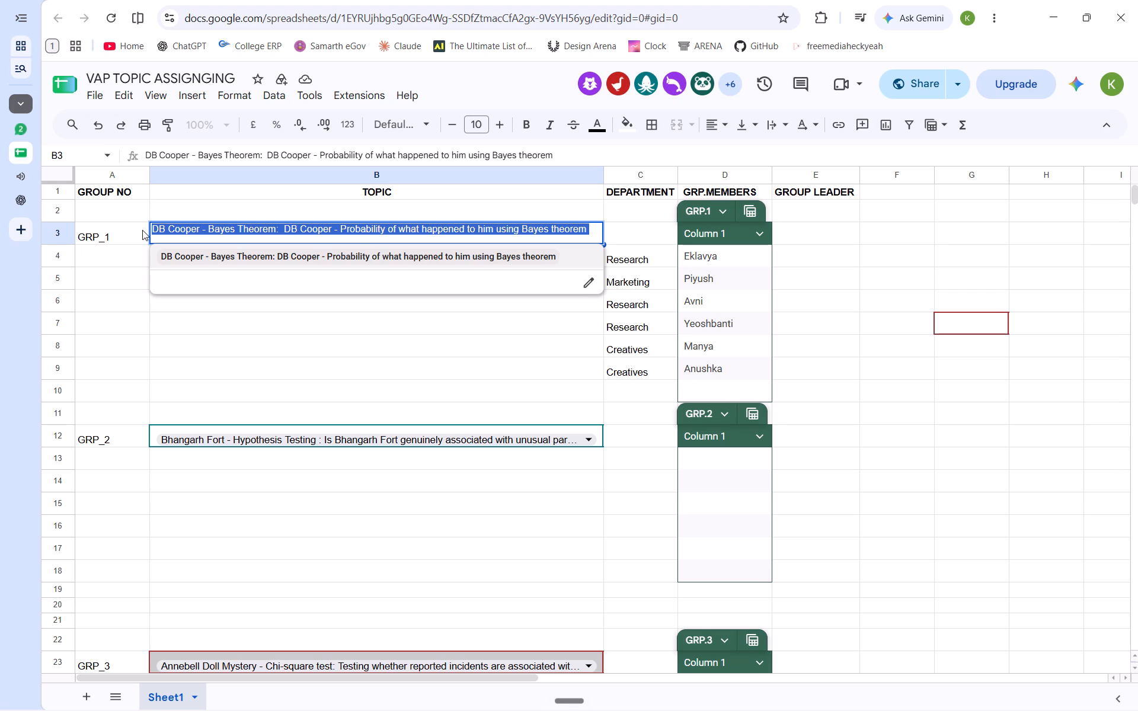
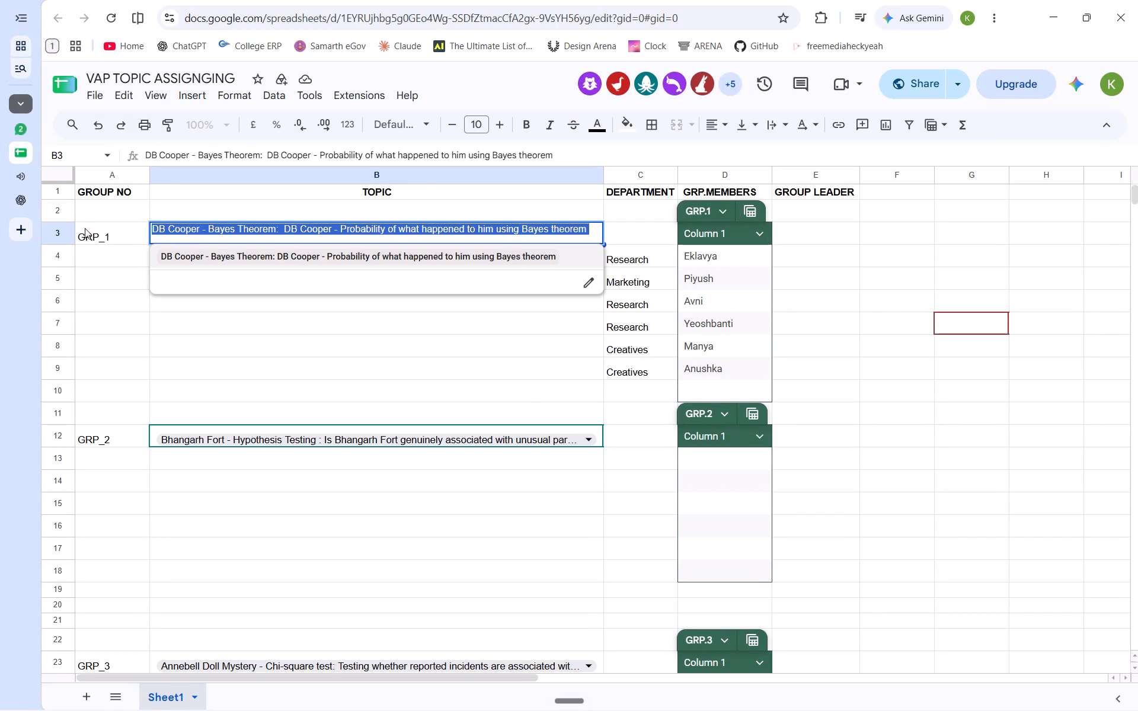
Leave the GRP_1 topic dropdown's edit mode and select its cell B3.
{"action": "left_click", "coordinate": [238, 324]}
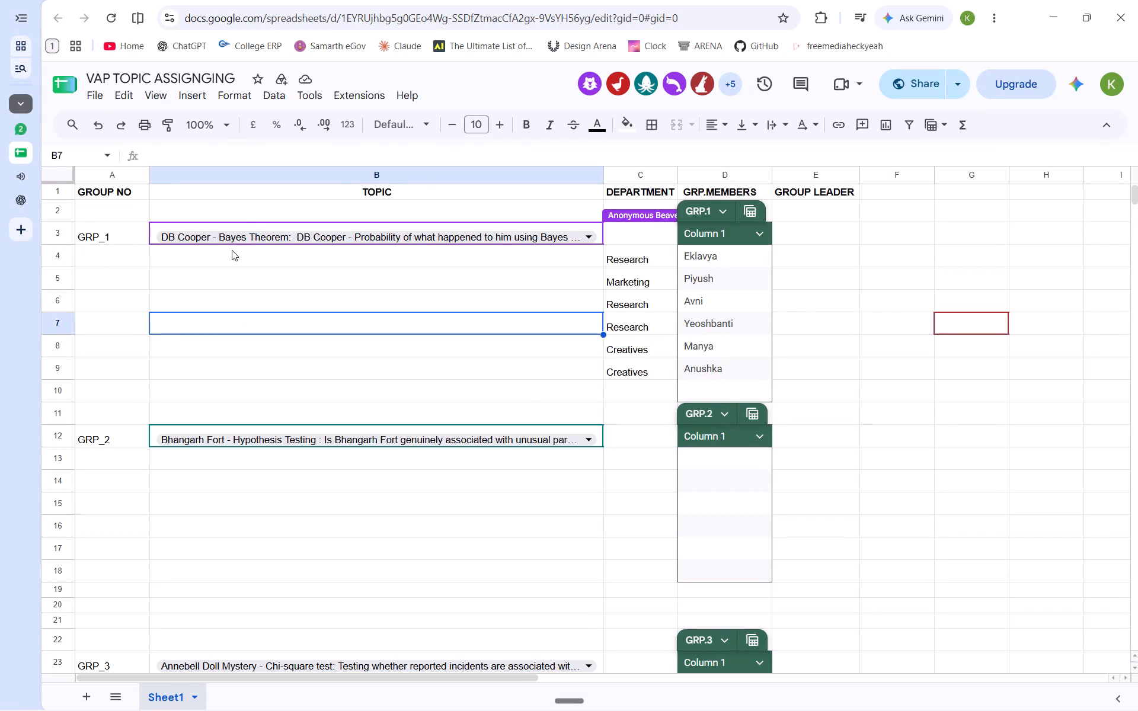
{"action": "left_click", "coordinate": [231, 251]}
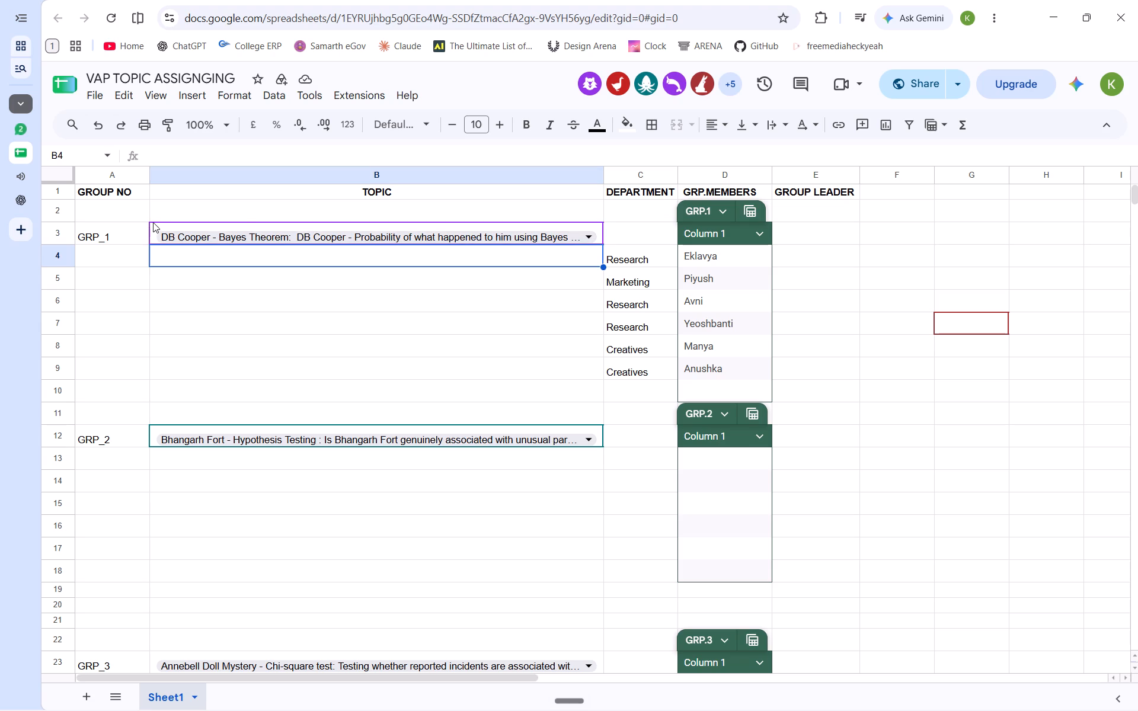
{"action": "left_click", "coordinate": [155, 223]}
{"action": "left_click", "coordinate": [155, 232]}
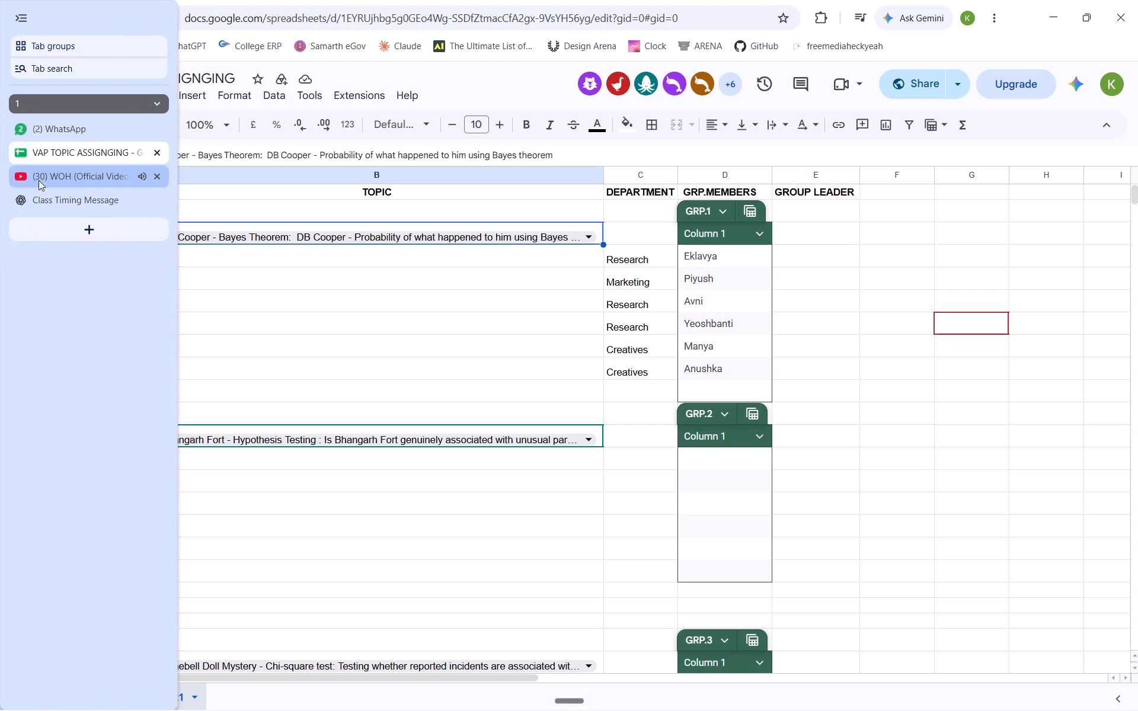
Switch to YouTube and pause the WOH music video.
{"action": "left_click", "coordinate": [34, 185]}
{"action": "key", "text": "space"}
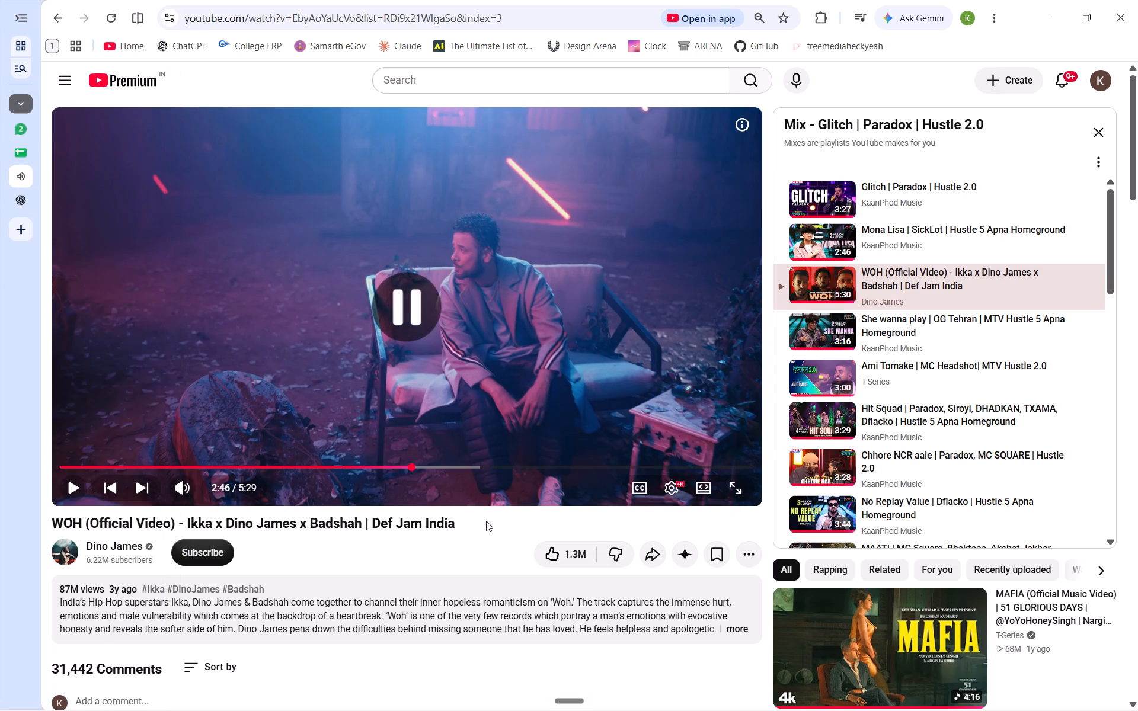
Look through the WOH video's top comments and its full description with credits.
{"action": "left_click_drag", "start_coordinate": [474, 516], "coordinate": [9, 511]}
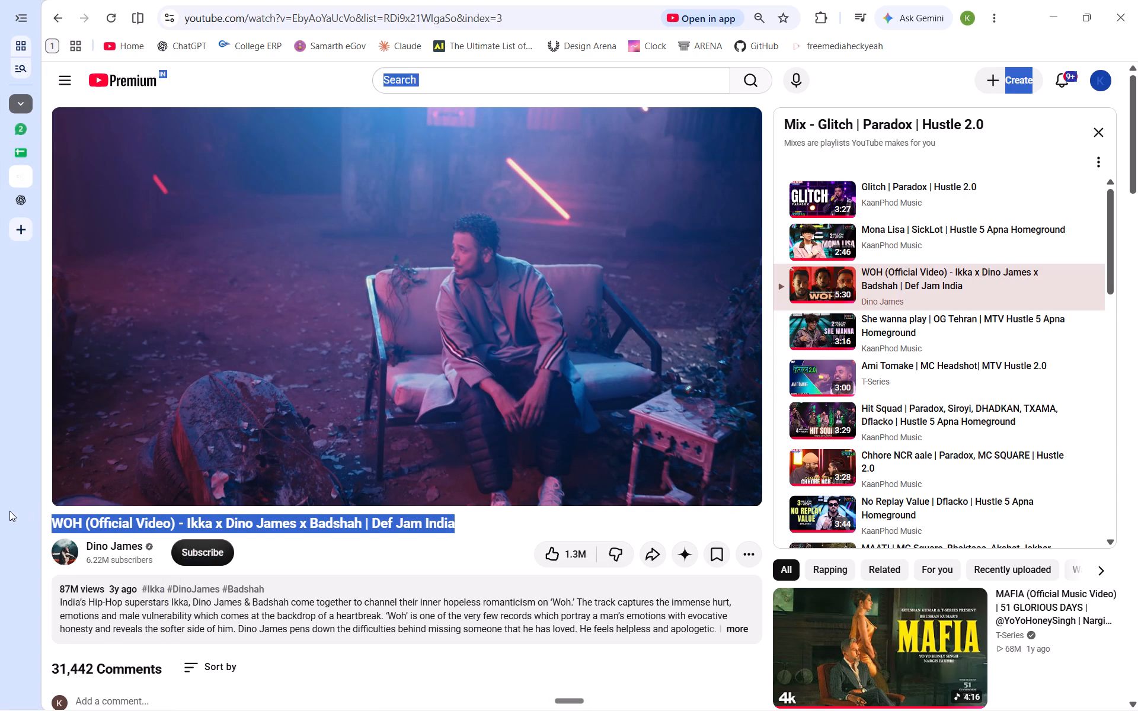
{"action": "left_click_drag", "start_coordinate": [9, 511], "coordinate": [461, 526]}
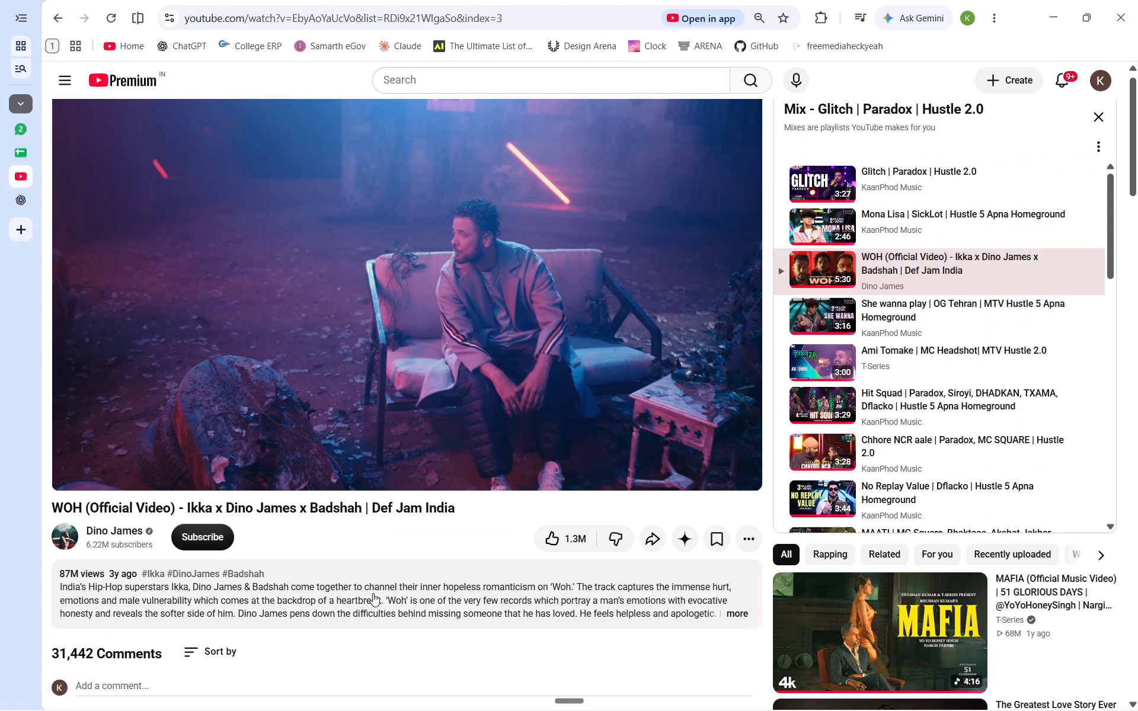
{"action": "scroll", "coordinate": [373, 593], "scroll_direction": "down", "scroll_amount": 5}
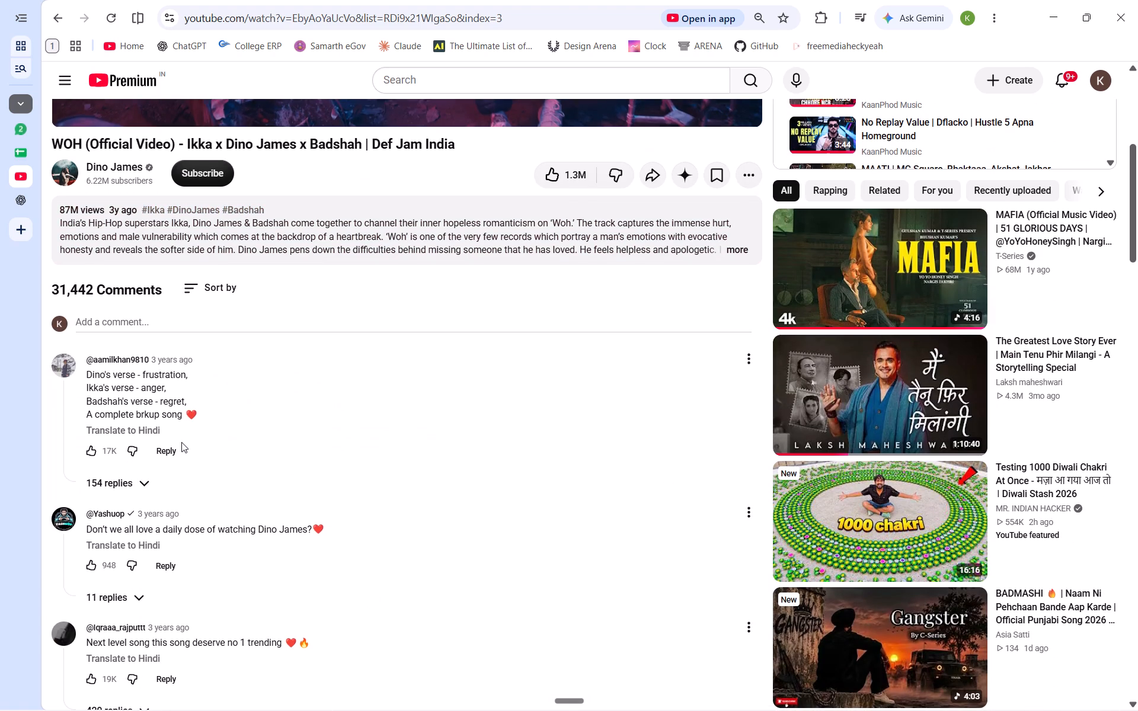
{"action": "left_click_drag", "start_coordinate": [202, 415], "coordinate": [88, 378]}
{"action": "left_click", "coordinate": [292, 418]}
{"action": "scroll", "coordinate": [335, 527], "scroll_direction": "up", "scroll_amount": 7}
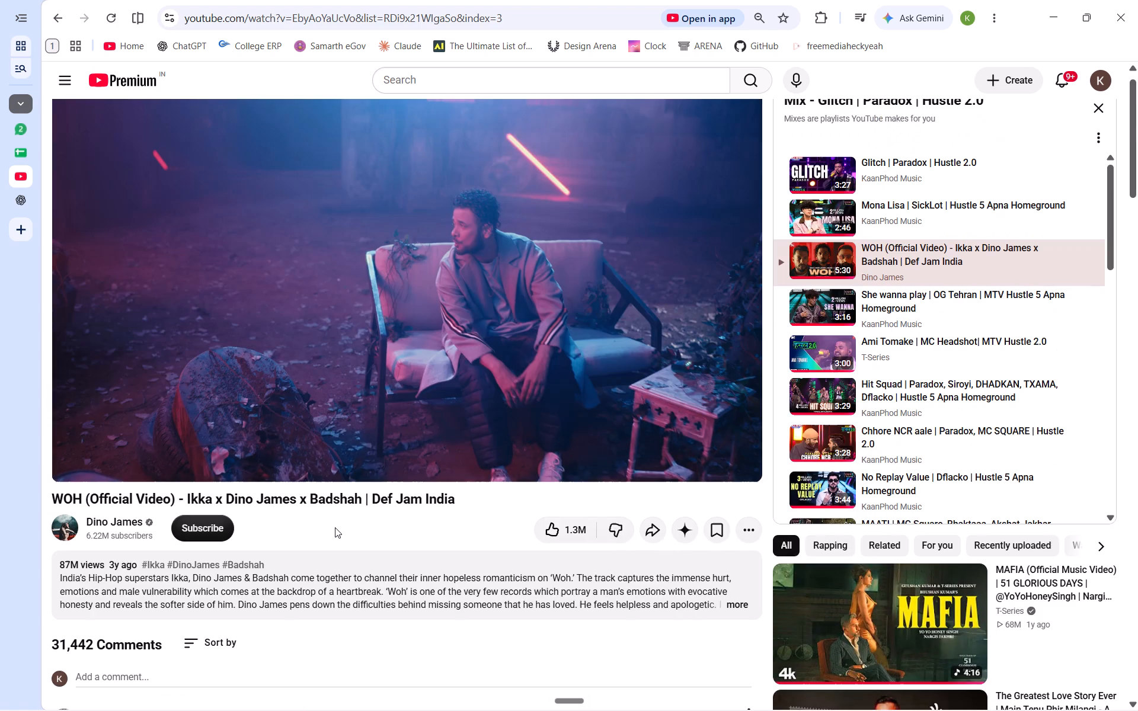
{"action": "left_click", "coordinate": [744, 632]}
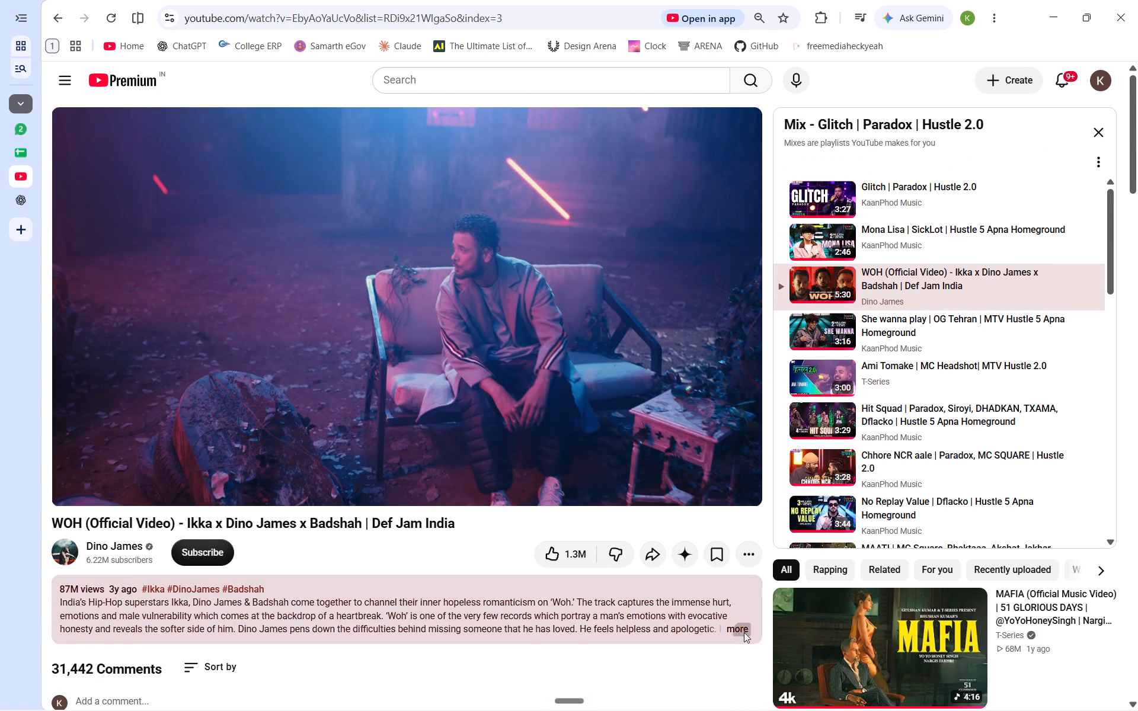
{"action": "scroll", "coordinate": [744, 632], "scroll_direction": "down", "scroll_amount": 4}
{"action": "scroll", "coordinate": [457, 539], "scroll_direction": "down", "scroll_amount": 2}
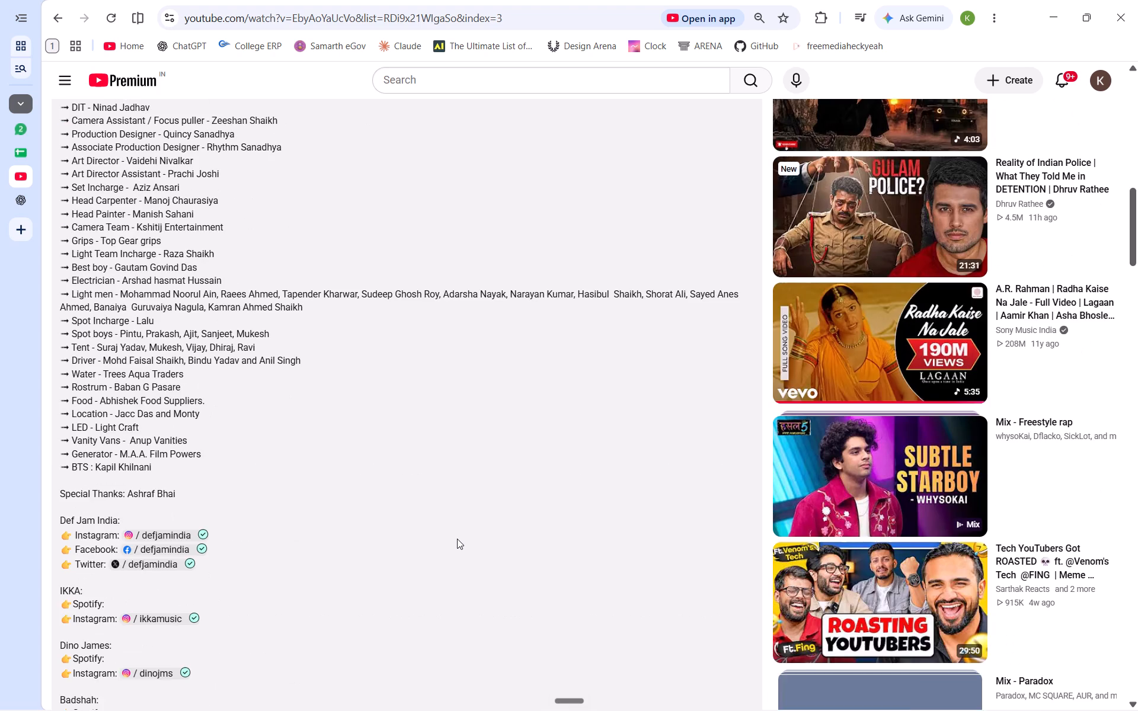
{"action": "scroll", "coordinate": [457, 539], "scroll_direction": "down", "scroll_amount": 2}
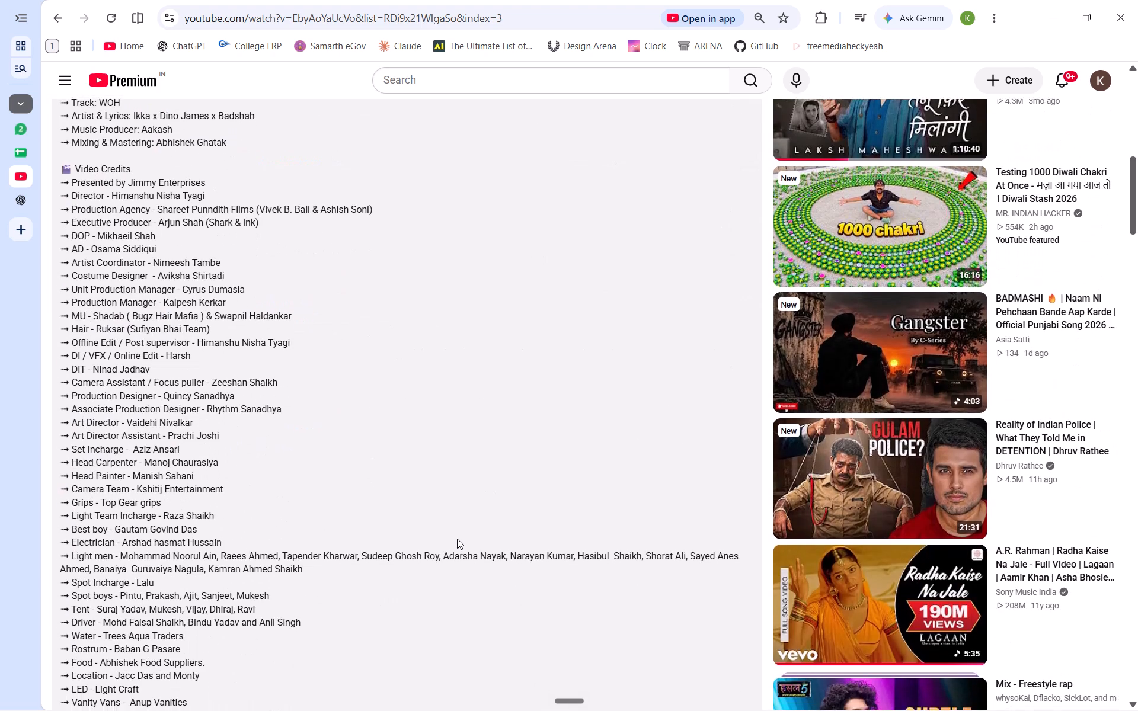
{"action": "scroll", "coordinate": [457, 539], "scroll_direction": "down", "scroll_amount": 9}
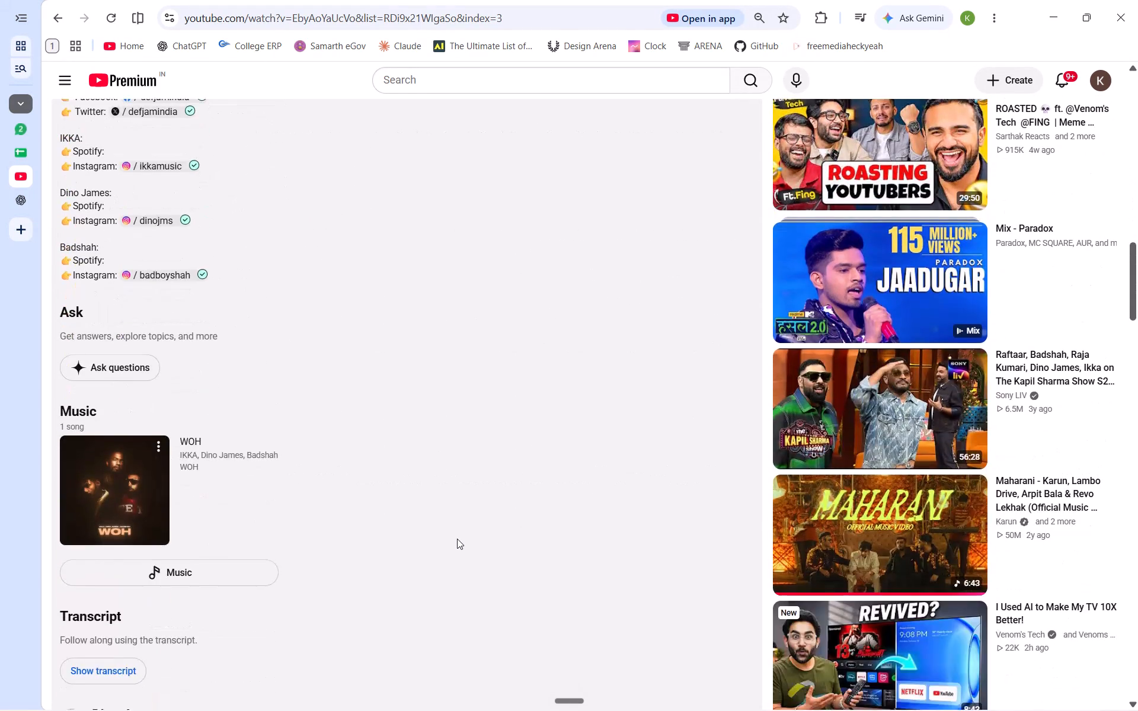
{"action": "scroll", "coordinate": [457, 539], "scroll_direction": "down", "scroll_amount": 5}
{"action": "scroll", "coordinate": [457, 539], "scroll_direction": "up", "scroll_amount": 1}
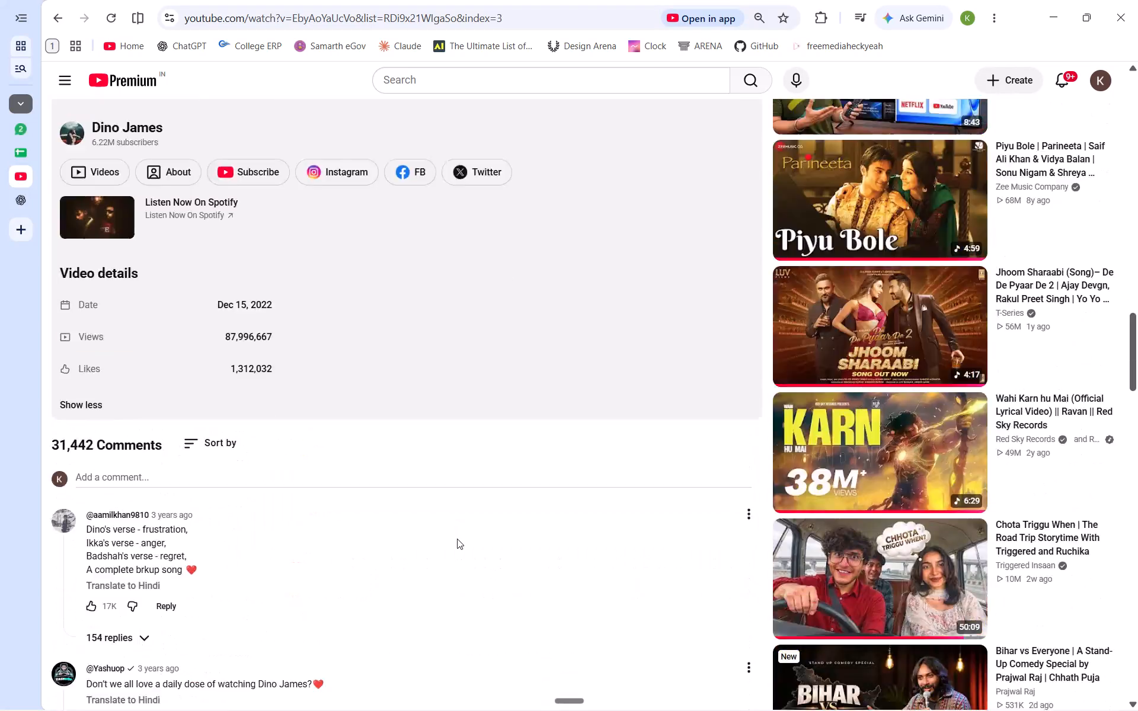
Return to the VAP topic sheet and replace the dropdown in B3 with the copied DB Cooper - Bayes Theorem topic as plain text.
{"action": "left_click", "coordinate": [11, 155]}
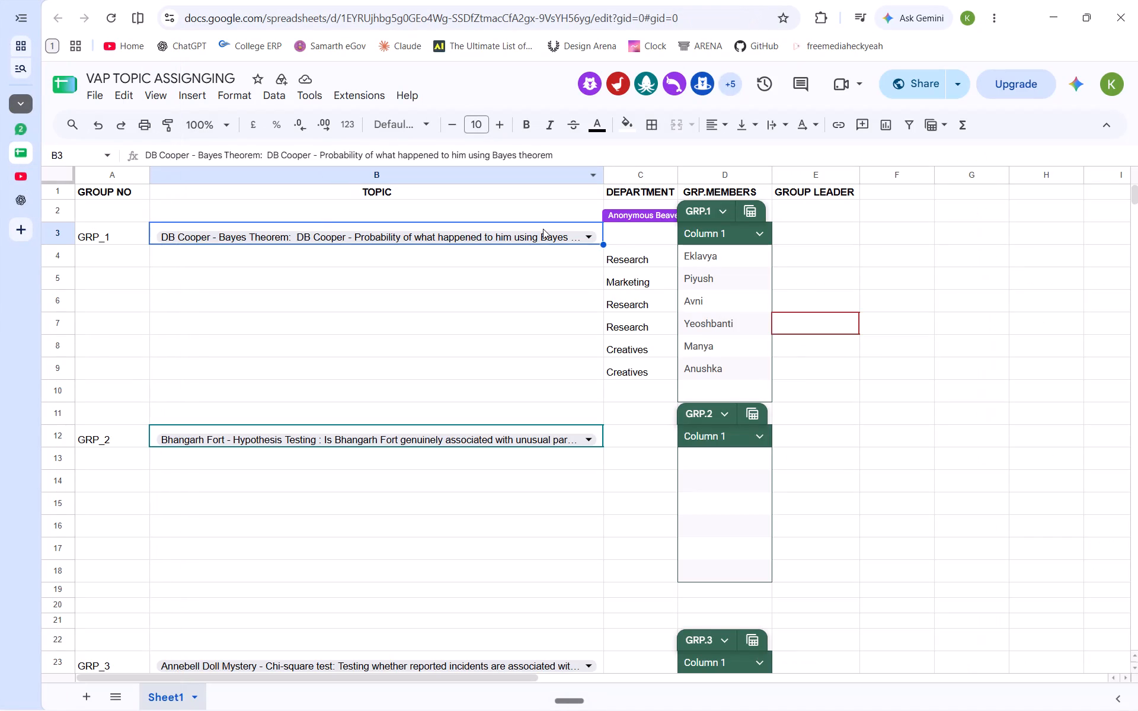
{"action": "key", "text": "Delete"}
{"action": "key", "text": "Delete"}
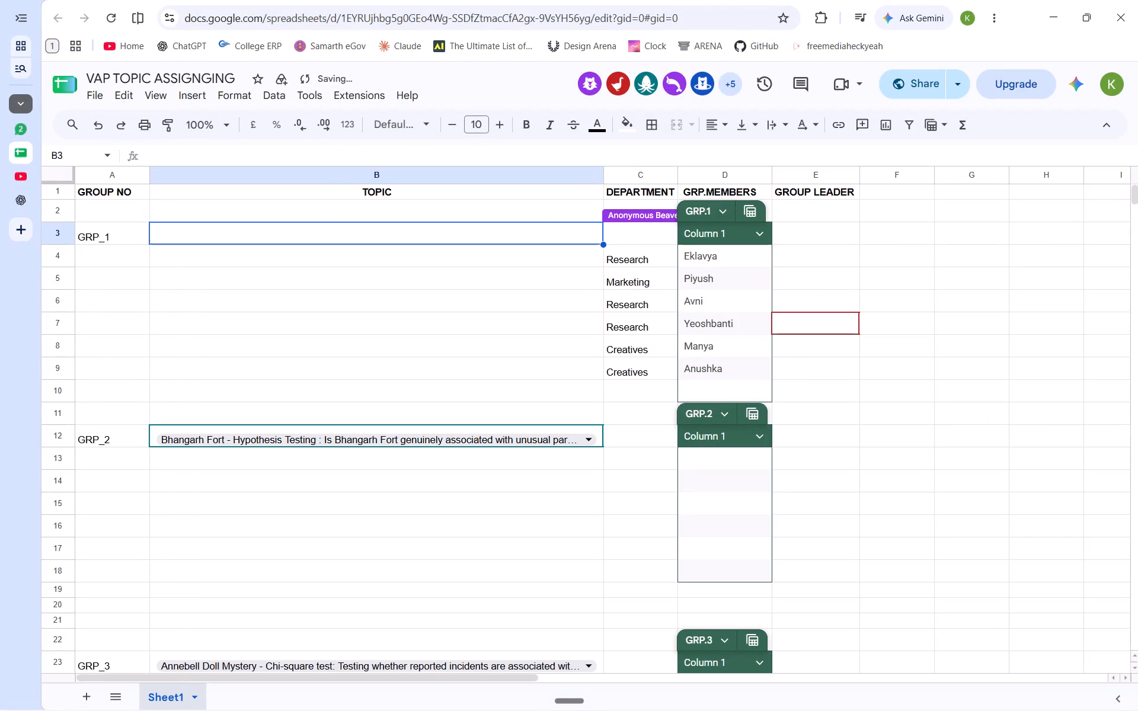
{"action": "key", "text": "ctrl+v"}
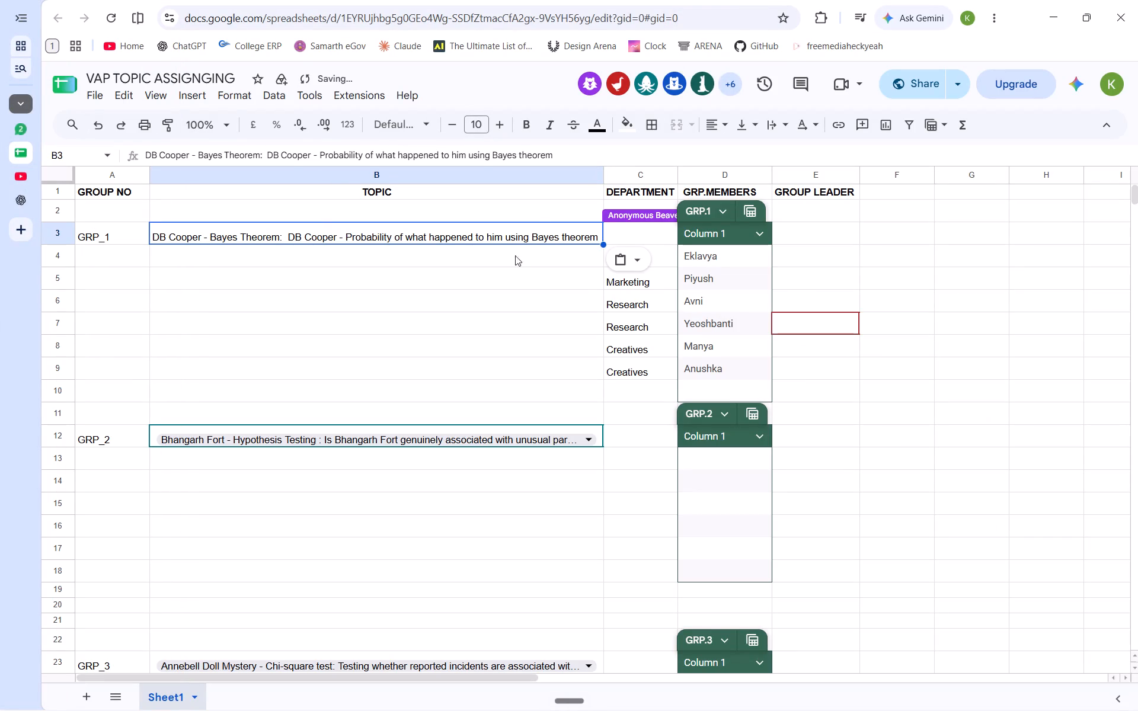
Copy the full Bhangarh Fort - Hypothesis Testing topic from B12, clear the cell's dropdown, and paste the topic back as plain text.
{"action": "left_click", "coordinate": [341, 441]}
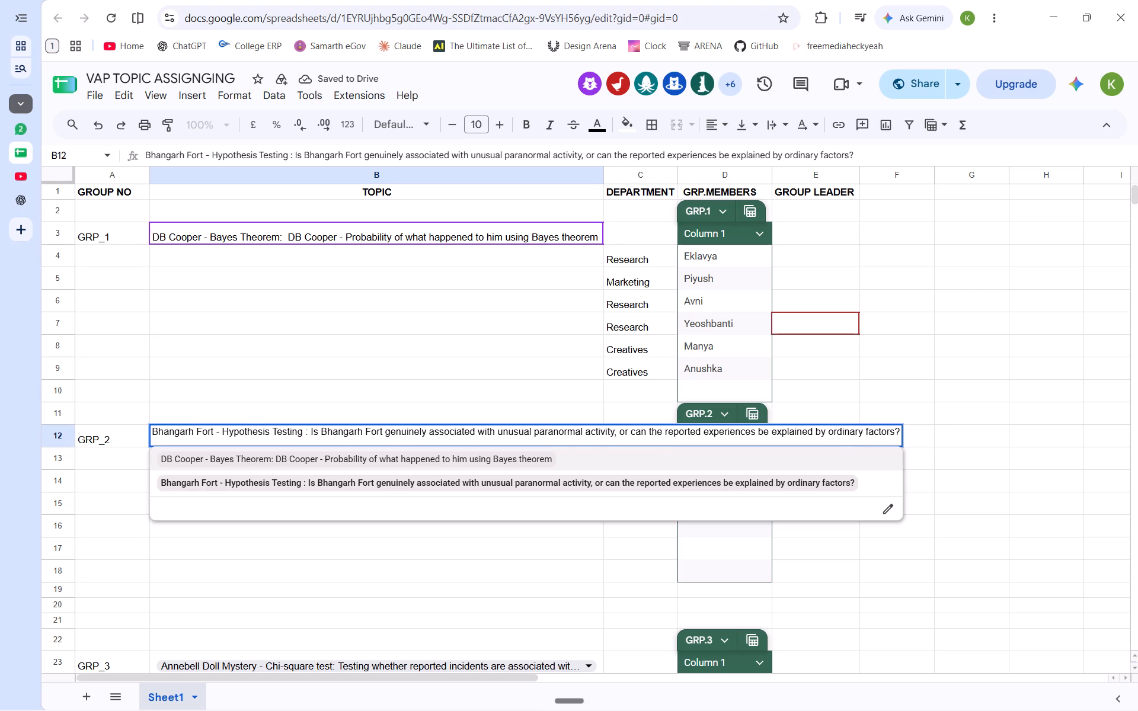
{"action": "left_click_drag", "start_coordinate": [152, 433], "coordinate": [919, 409]}
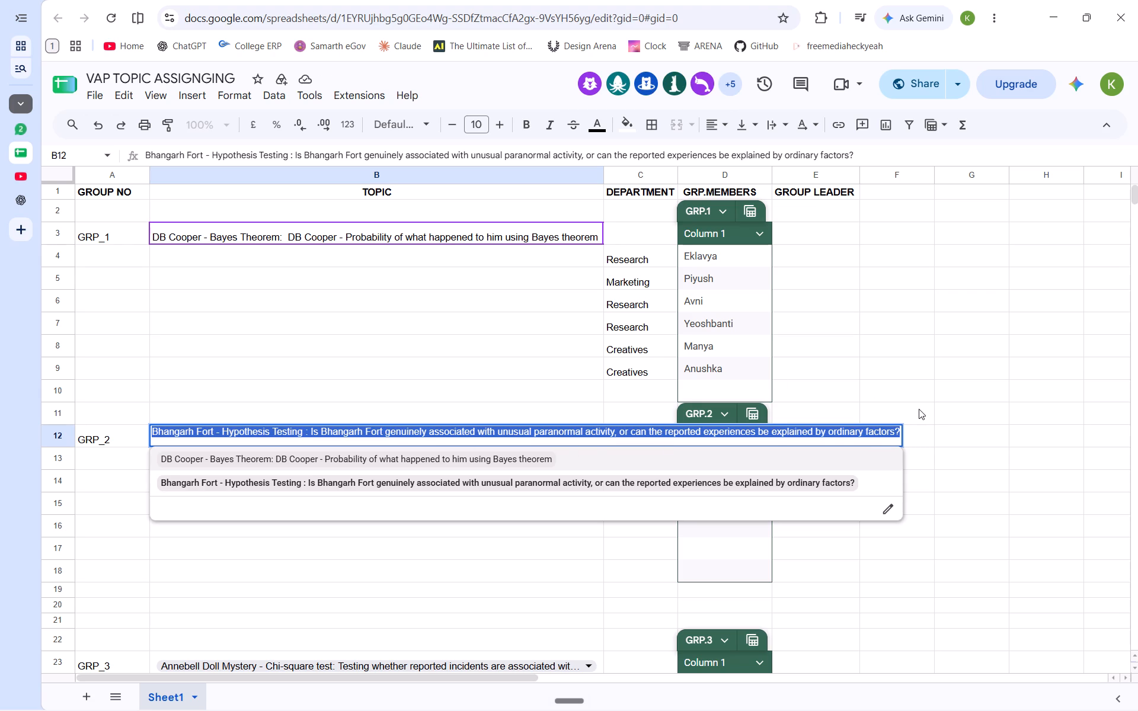
{"action": "key", "text": "ctrl+c"}
{"action": "left_click", "coordinate": [472, 549]}
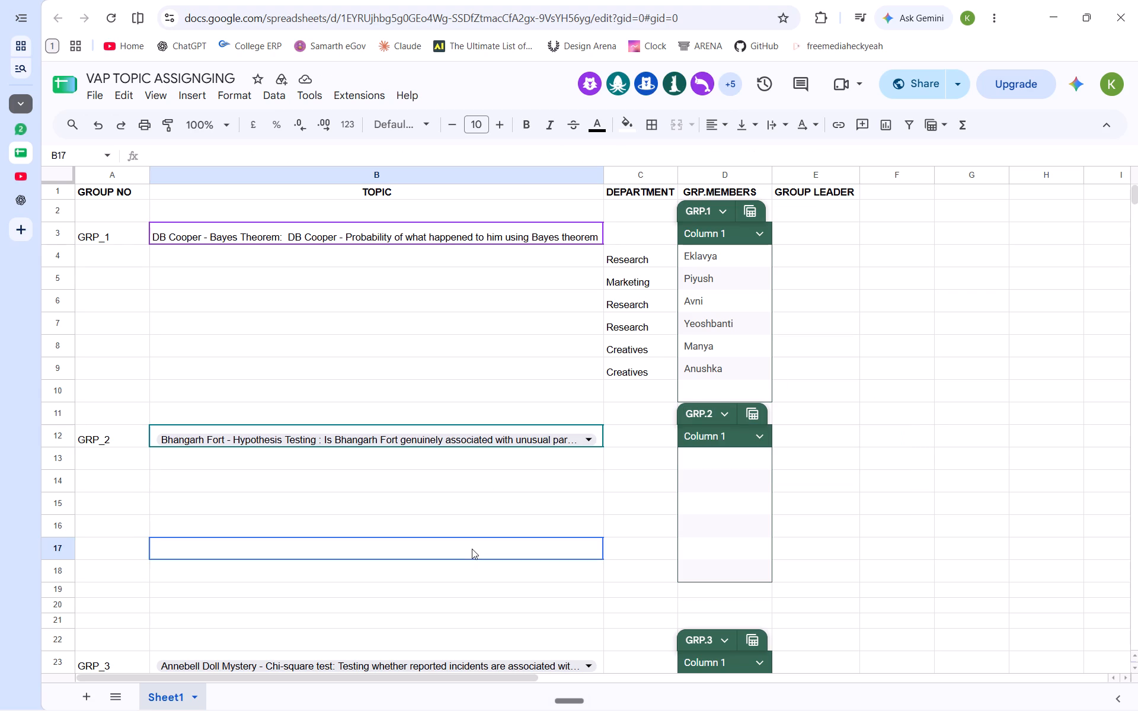
{"action": "left_click", "coordinate": [490, 431]}
{"action": "key", "text": "Delete"}
{"action": "key", "text": "Delete"}
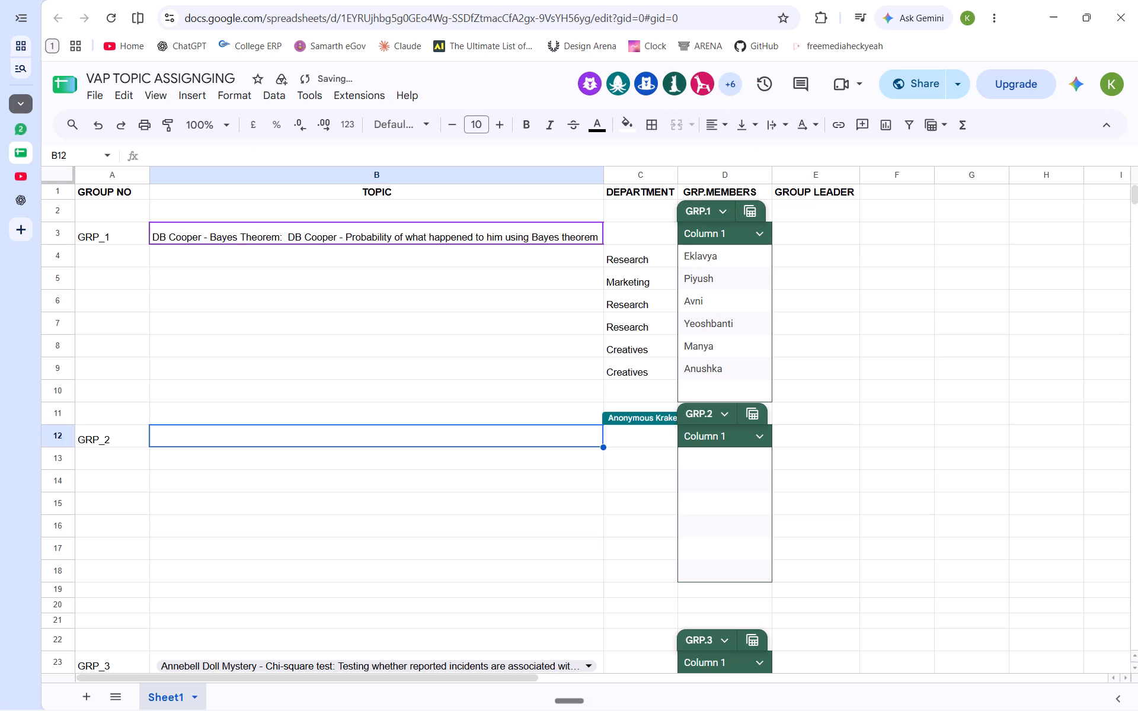
{"action": "key", "text": "ctrl+v"}
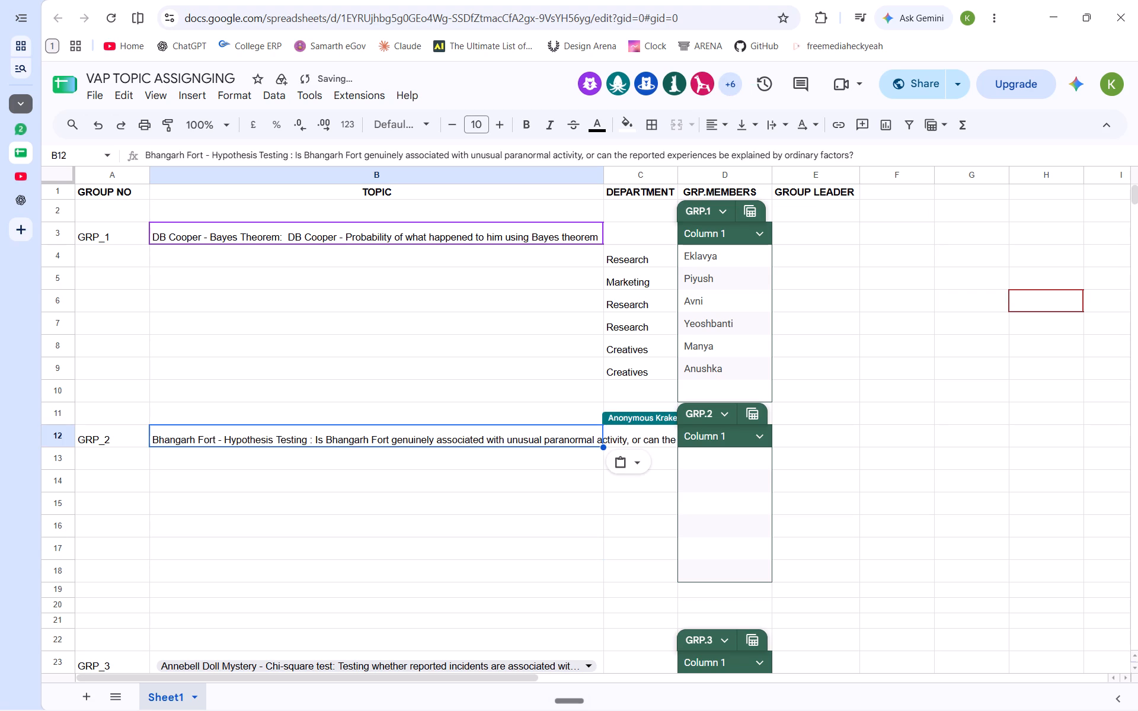
Cut "or can the reported experiences be explained by ordinary factors?" and the space before it from the GRP_2 topic in B12.
{"action": "left_click", "coordinate": [542, 437]}
{"action": "left_click", "coordinate": [593, 429]}
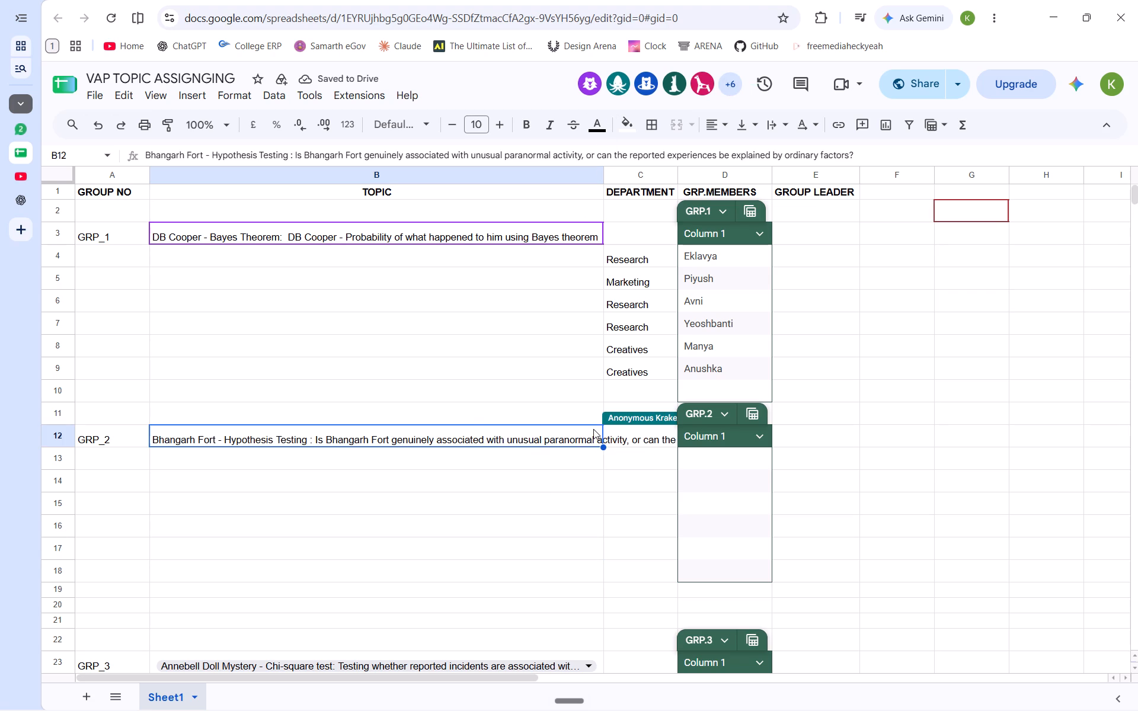
{"action": "double_click", "coordinate": [543, 438]}
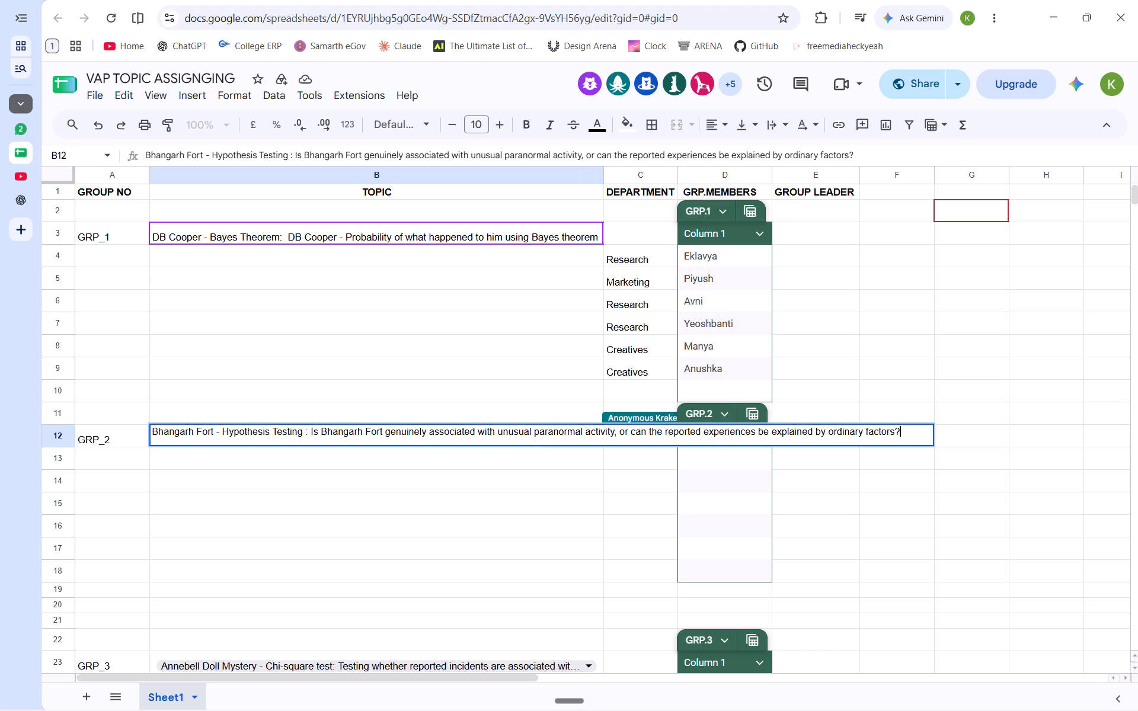
{"action": "left_click_drag", "start_coordinate": [619, 433], "coordinate": [920, 414]}
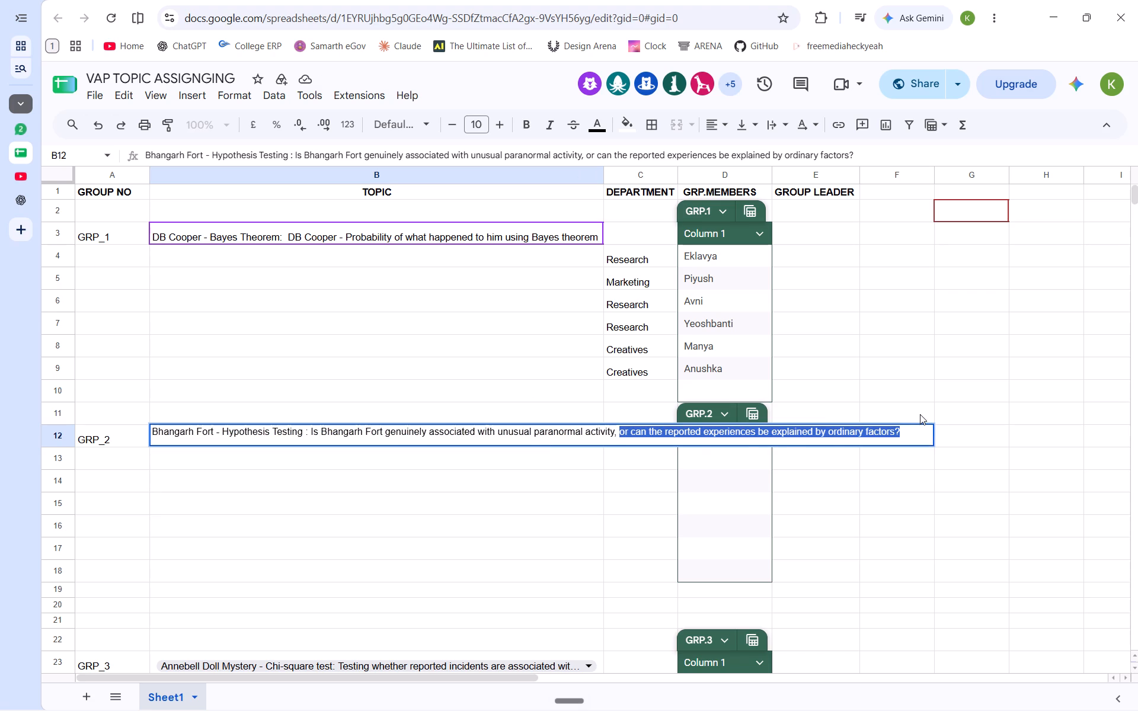
{"action": "key", "text": "ctrl+x"}
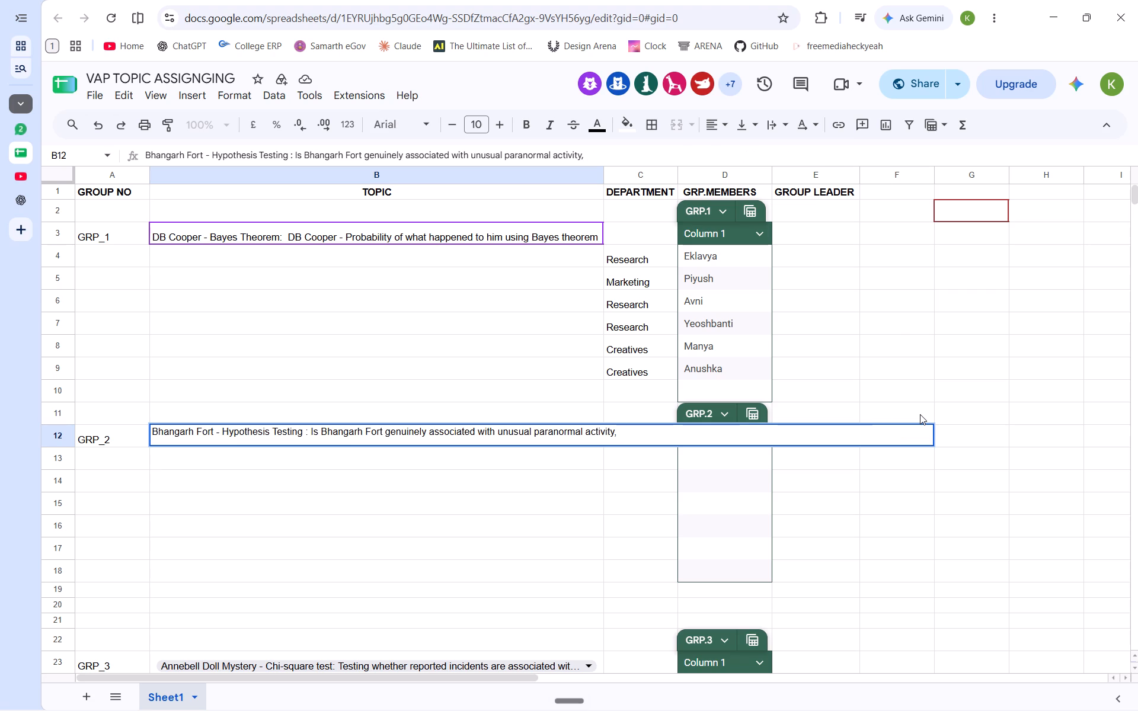
{"action": "key", "text": "BackSpace"}
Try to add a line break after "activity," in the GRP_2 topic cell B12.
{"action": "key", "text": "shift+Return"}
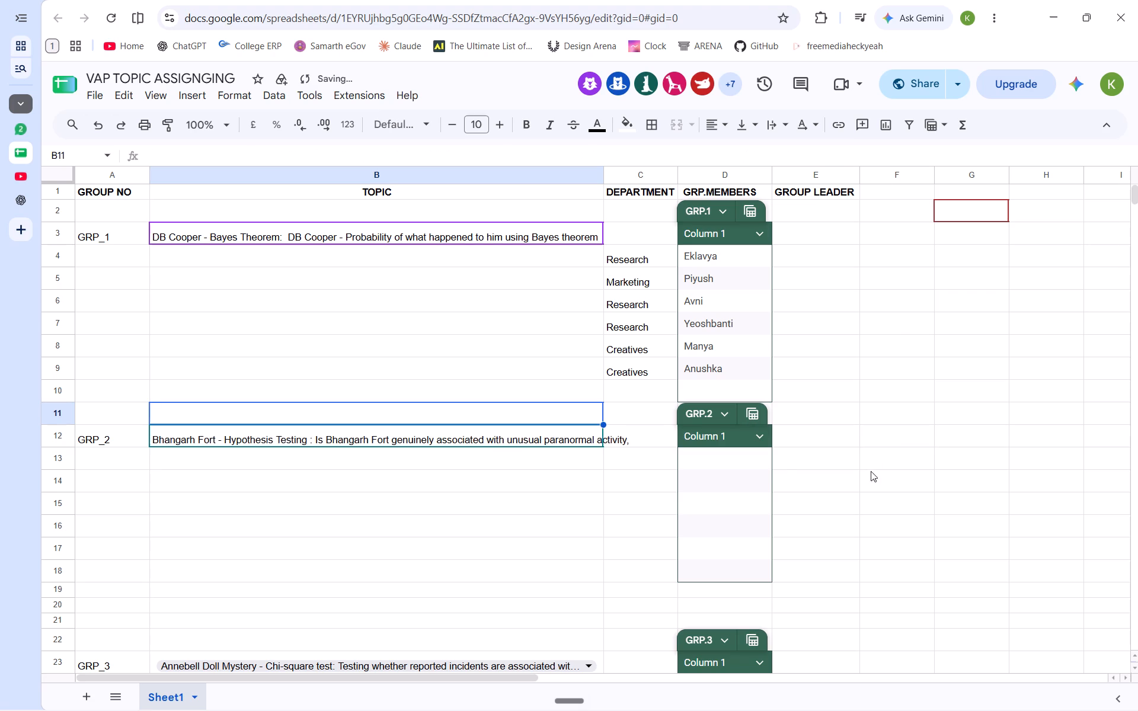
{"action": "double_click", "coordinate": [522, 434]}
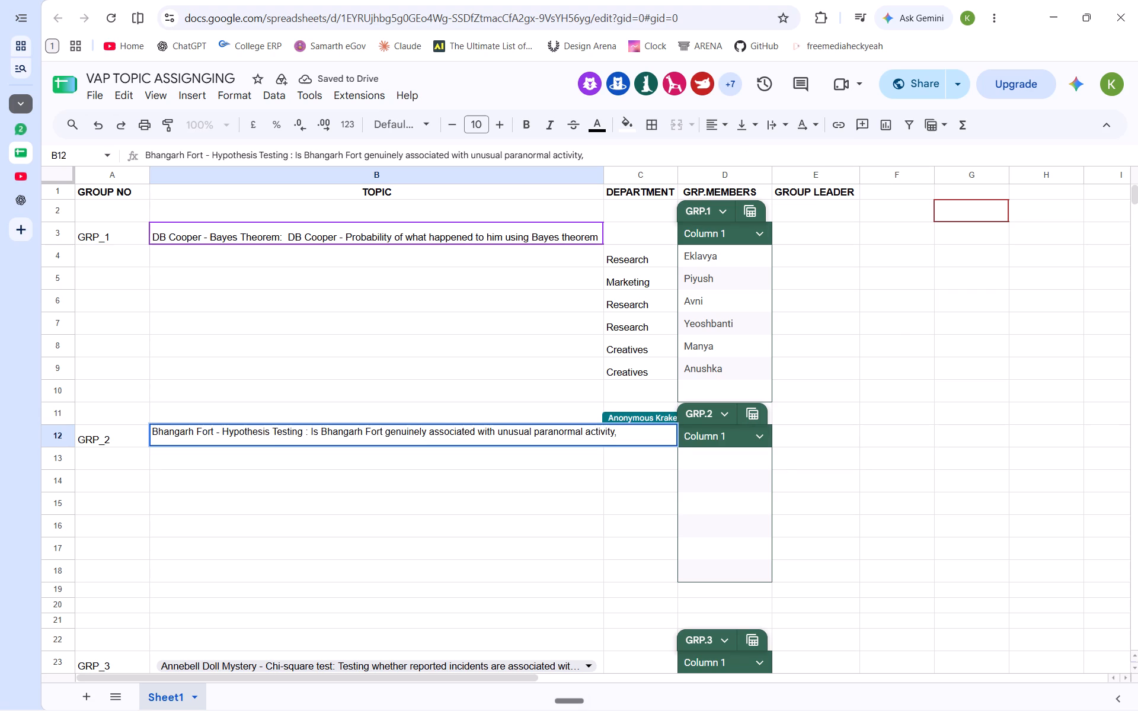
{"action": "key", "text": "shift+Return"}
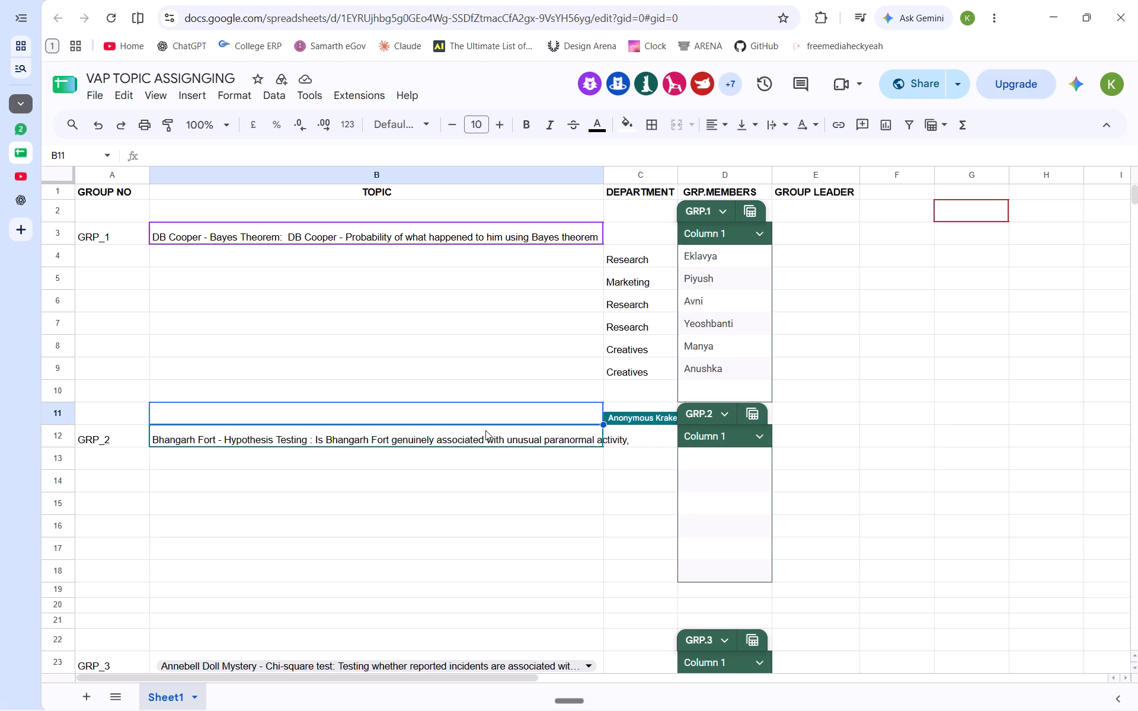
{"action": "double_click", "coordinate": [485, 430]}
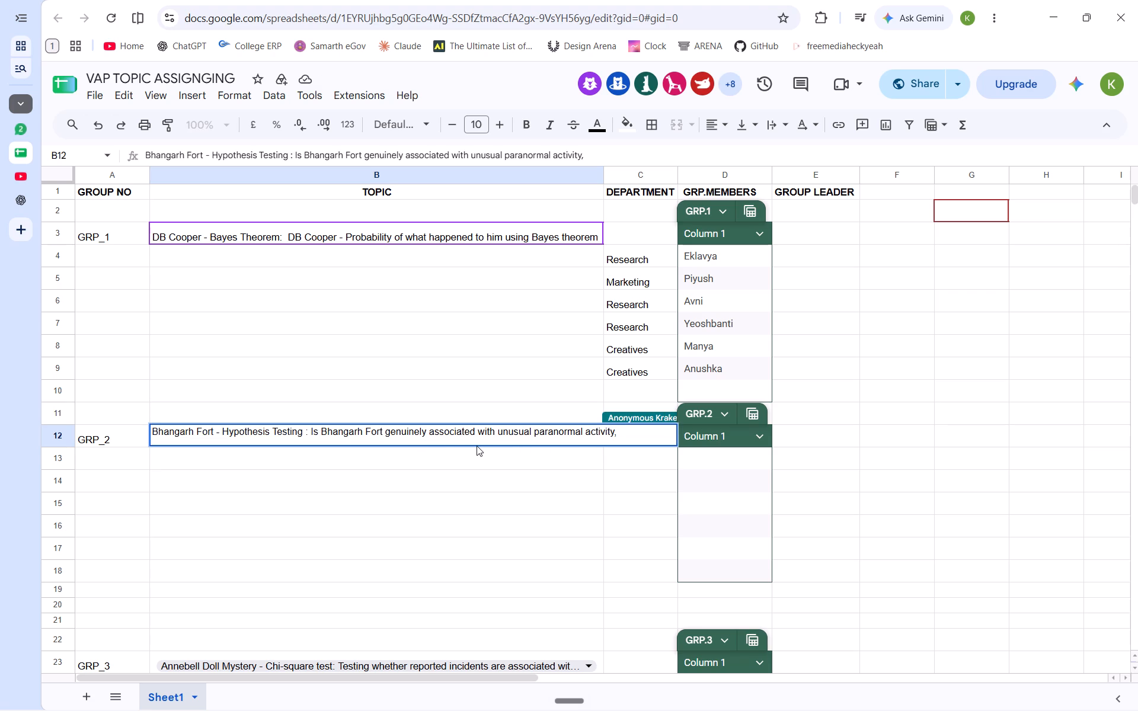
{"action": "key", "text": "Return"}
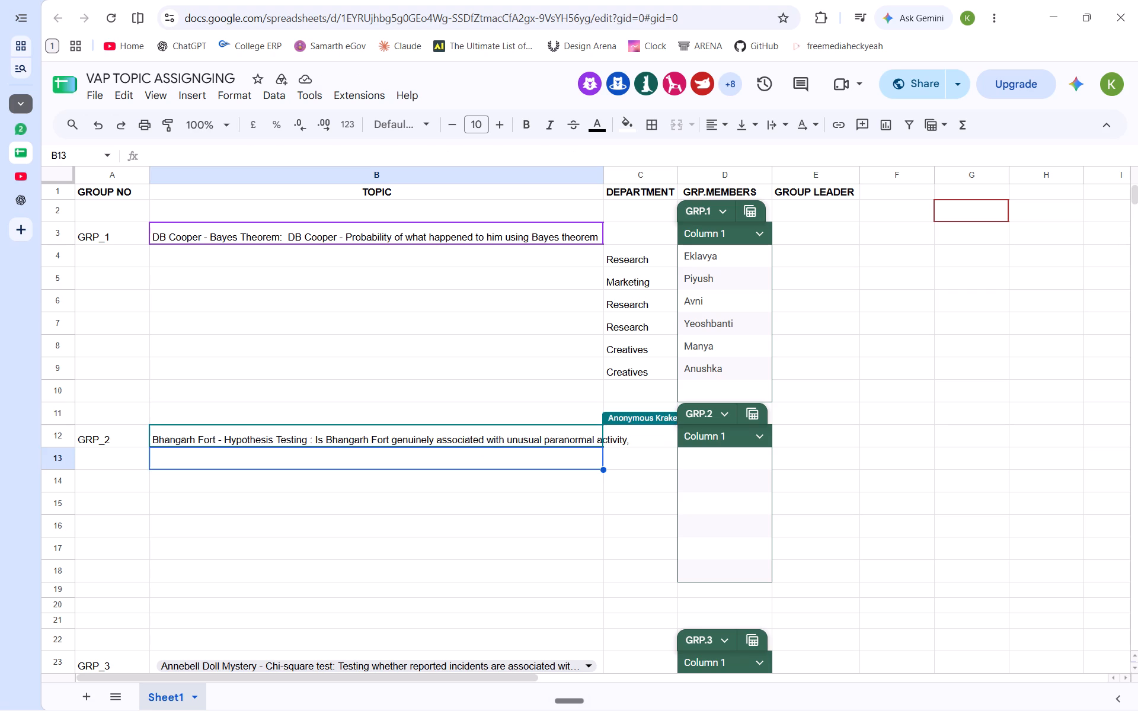
Paste the cut text "or can the reported experiences be explained by ordinary factors?" back onto the end of the GRP_2 topic in B12.
{"action": "double_click", "coordinate": [516, 424]}
{"action": "double_click", "coordinate": [531, 430]}
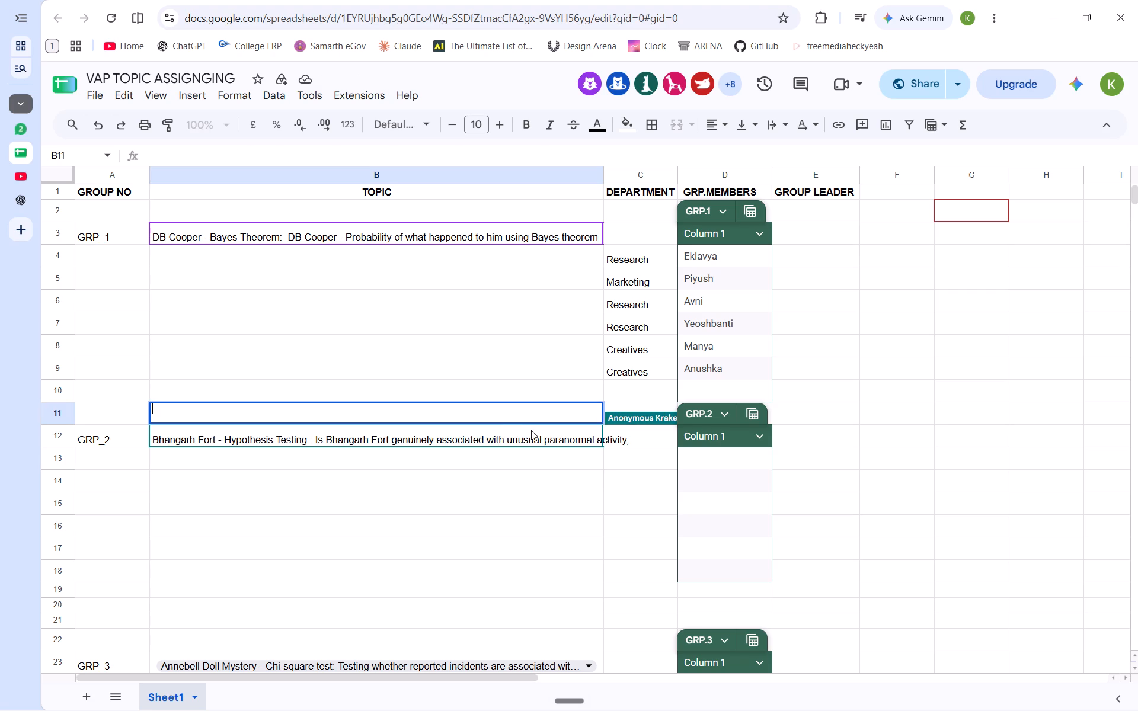
{"action": "key", "text": "ctrl+v"}
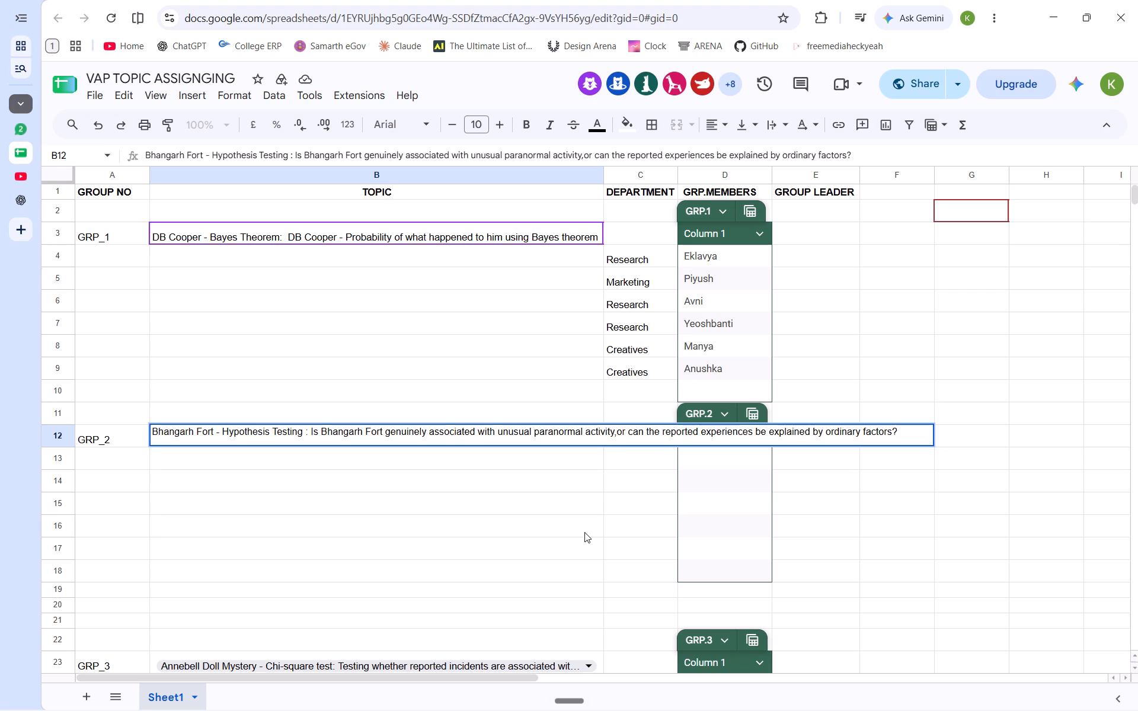
{"action": "left_click", "coordinate": [584, 537]}
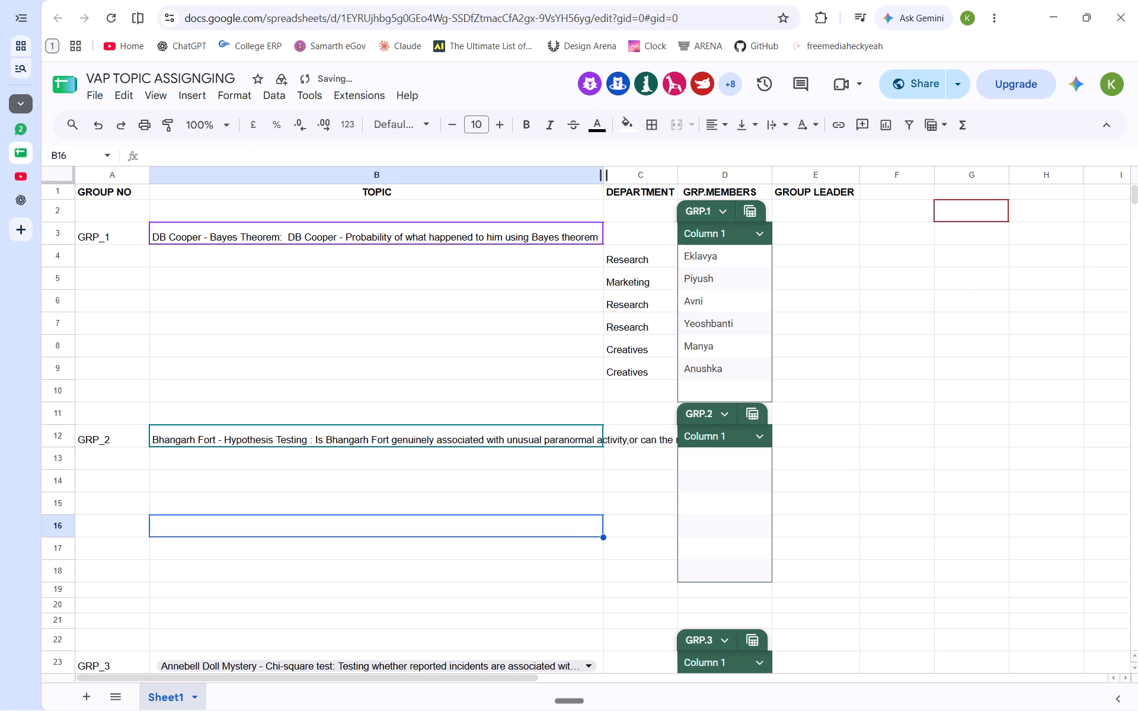
Auto-fit the width of the TOPIC column B to its longest text.
{"action": "double_click", "coordinate": [606, 177]}
Copy the full Annebell Doll Mystery - Chi-square test topic from B23, clear the cell's dropdown, and paste the topic back as plain text.
{"action": "scroll", "coordinate": [606, 177], "scroll_direction": "down", "scroll_amount": 1}
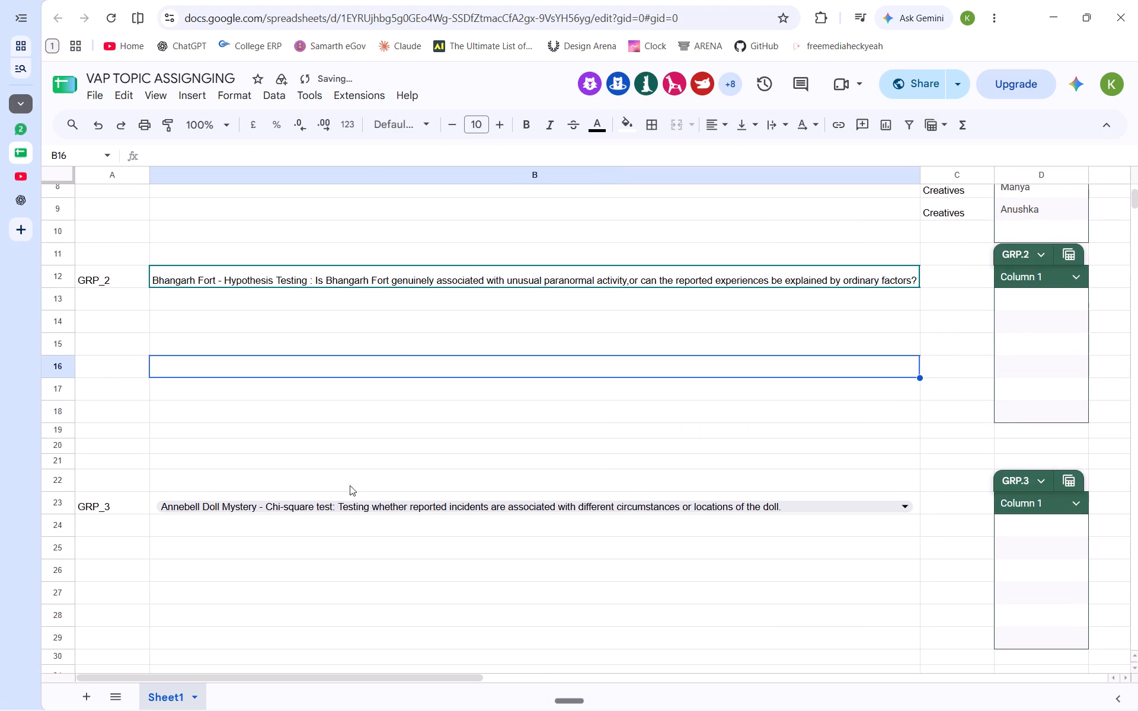
{"action": "left_click", "coordinate": [354, 511]}
{"action": "double_click", "coordinate": [388, 501]}
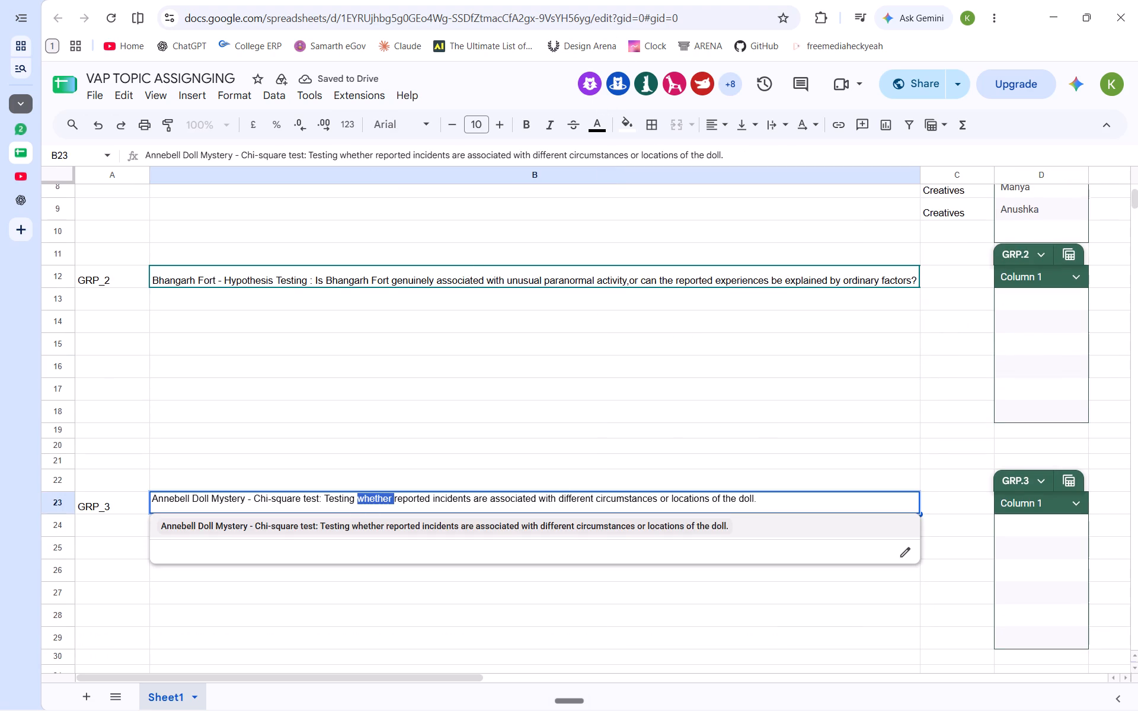
{"action": "left_click_drag", "start_coordinate": [773, 501], "coordinate": [132, 499]}
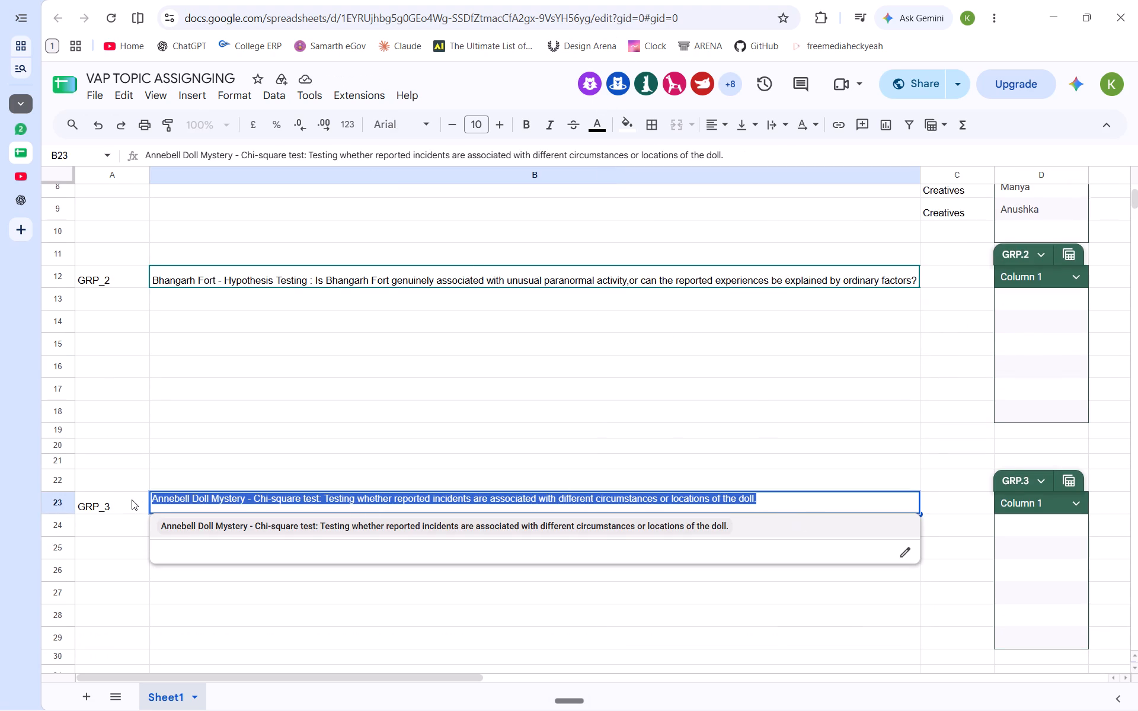
{"action": "key", "text": "ctrl+c"}
{"action": "left_click", "coordinate": [356, 595]}
{"action": "left_click", "coordinate": [383, 509]}
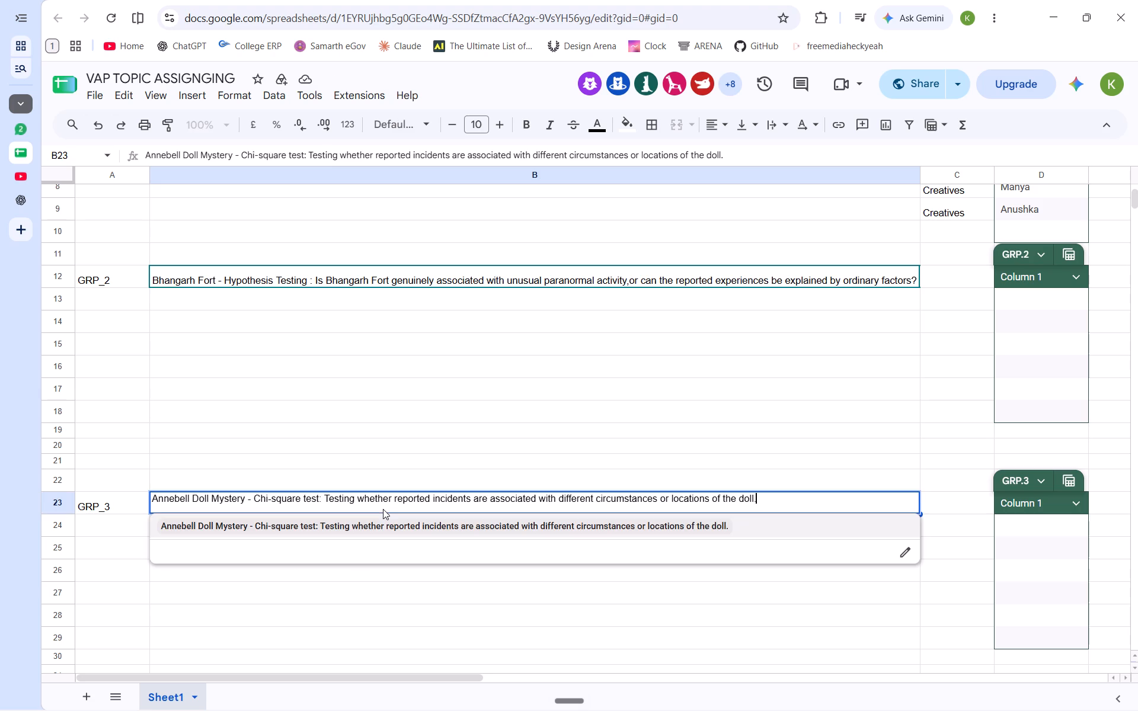
{"action": "left_click", "coordinate": [321, 584]}
{"action": "left_click", "coordinate": [163, 496]}
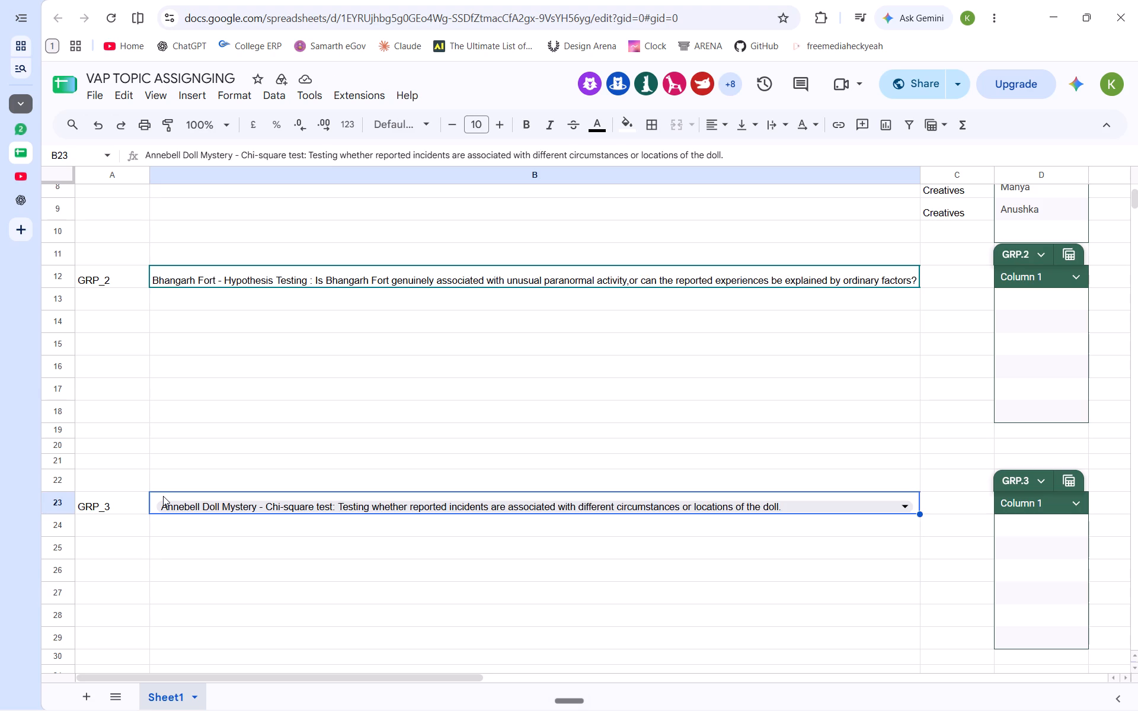
{"action": "key", "text": "Delete"}
{"action": "key", "text": "Delete"}
{"action": "key", "text": "ctrl+v"}
Copy the full 3 AM mystery - Descriptive Statistics topic from B32, clear the cell's dropdown, and paste the topic back as plain text.
{"action": "scroll", "coordinate": [163, 496], "scroll_direction": "down", "scroll_amount": 1}
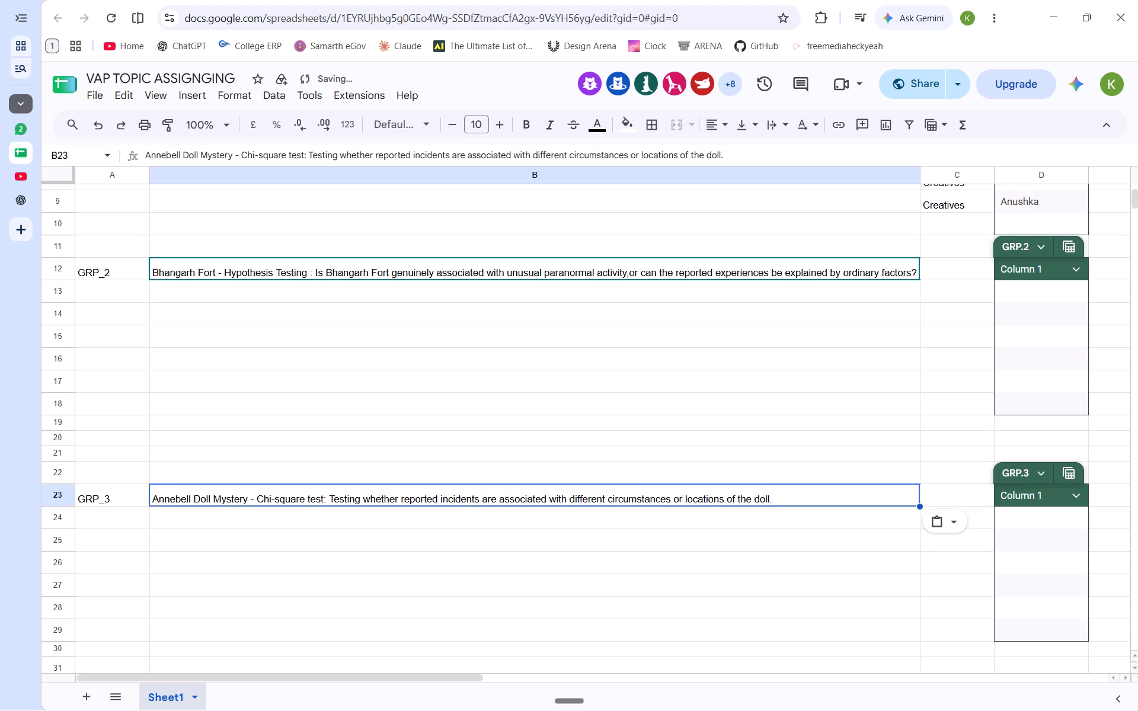
{"action": "scroll", "coordinate": [163, 496], "scroll_direction": "down", "scroll_amount": 2}
{"action": "left_click", "coordinate": [305, 449]}
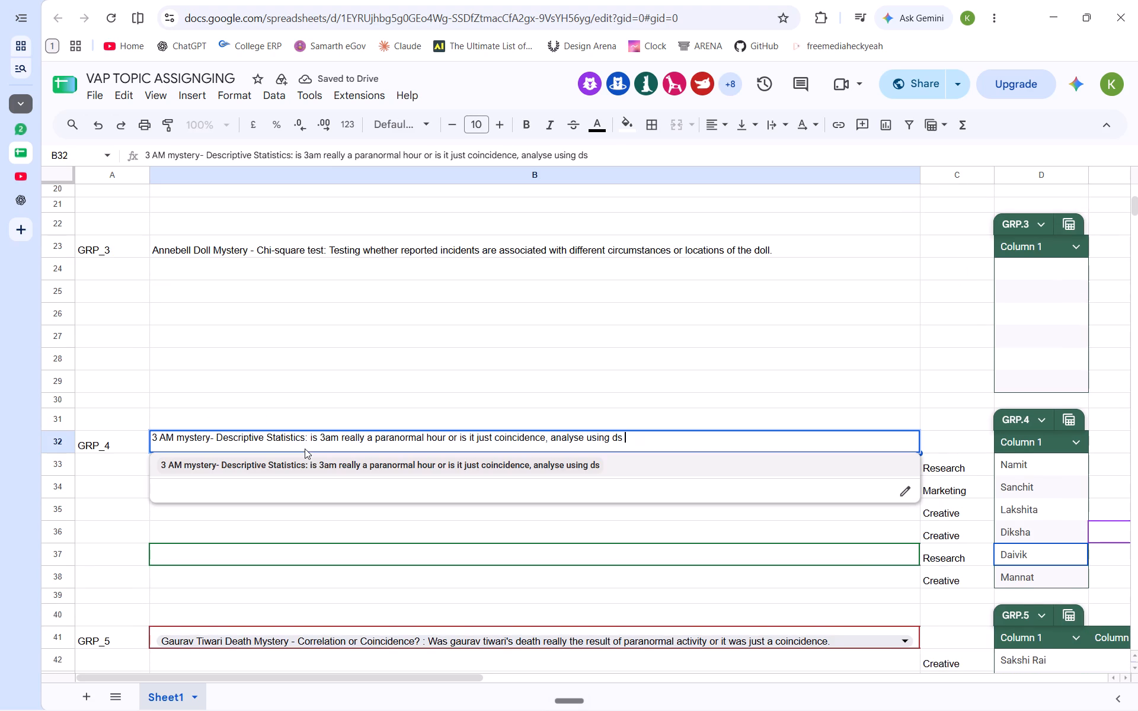
{"action": "left_click_drag", "start_coordinate": [642, 438], "coordinate": [122, 434]}
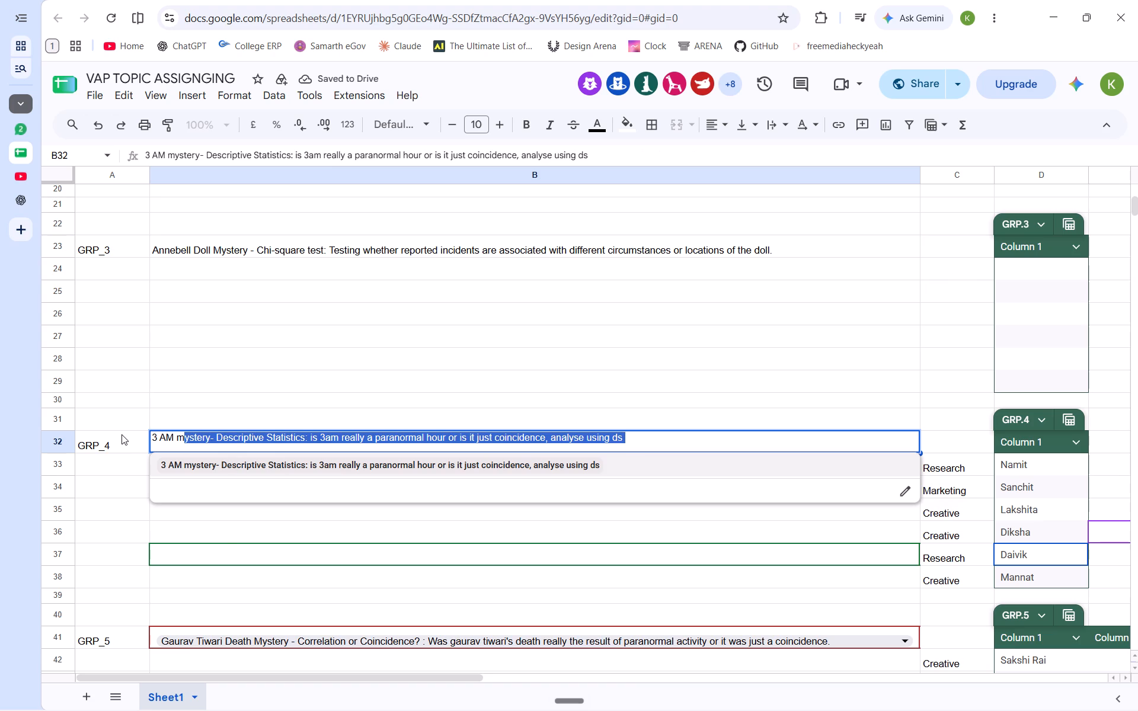
{"action": "key", "text": "ctrl+c"}
{"action": "left_click", "coordinate": [221, 542]}
{"action": "left_click", "coordinate": [243, 433]}
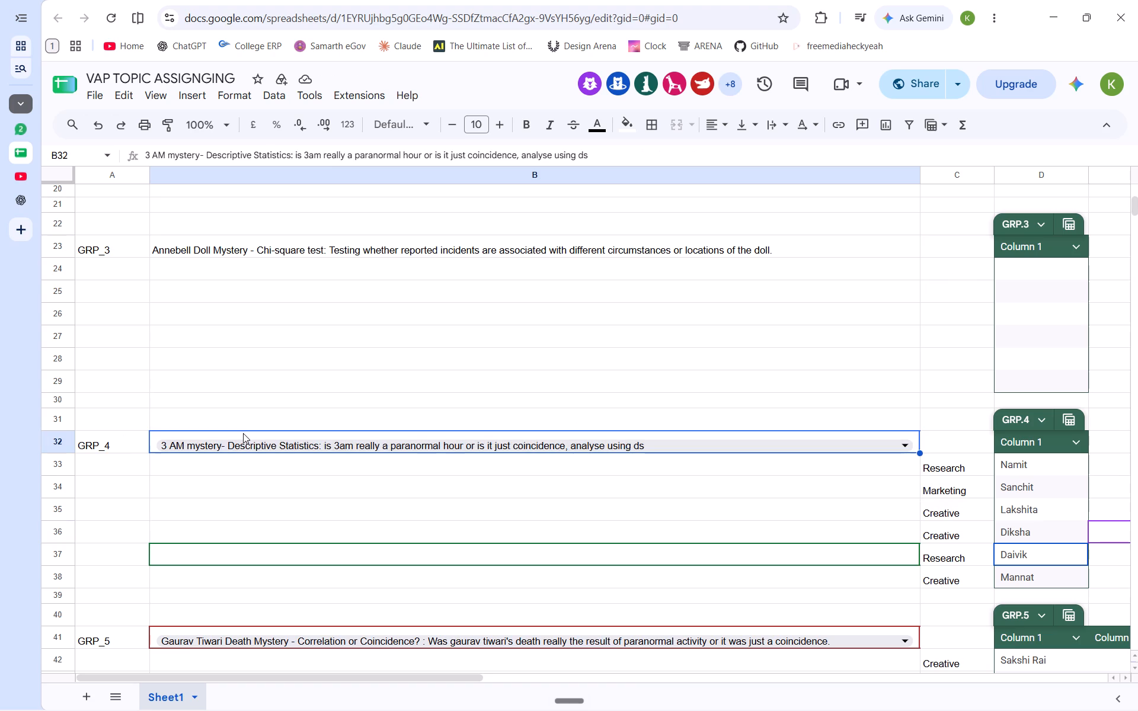
{"action": "key", "text": "Delete"}
{"action": "key", "text": "Delete"}
{"action": "key", "text": "ctrl+v"}
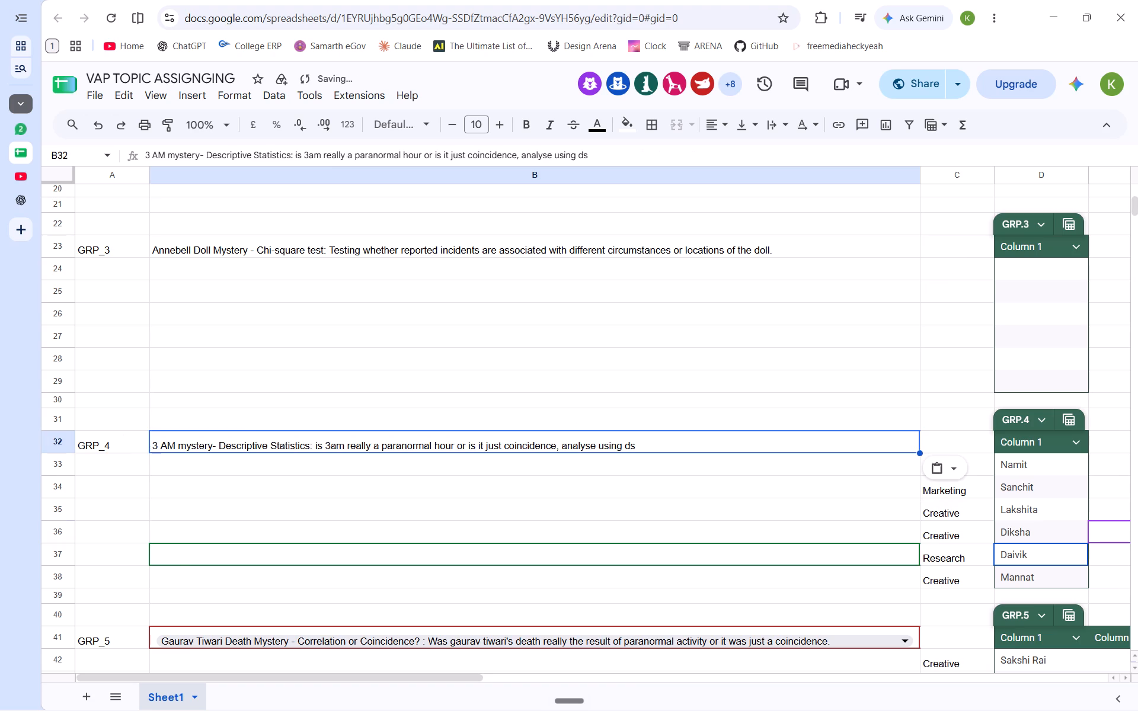
Copy the full Gaurav Tiwari Death Mystery topic from B41, clear the cell's dropdown, and paste the topic back as plain text.
{"action": "scroll", "coordinate": [175, 591], "scroll_direction": "down", "scroll_amount": 2}
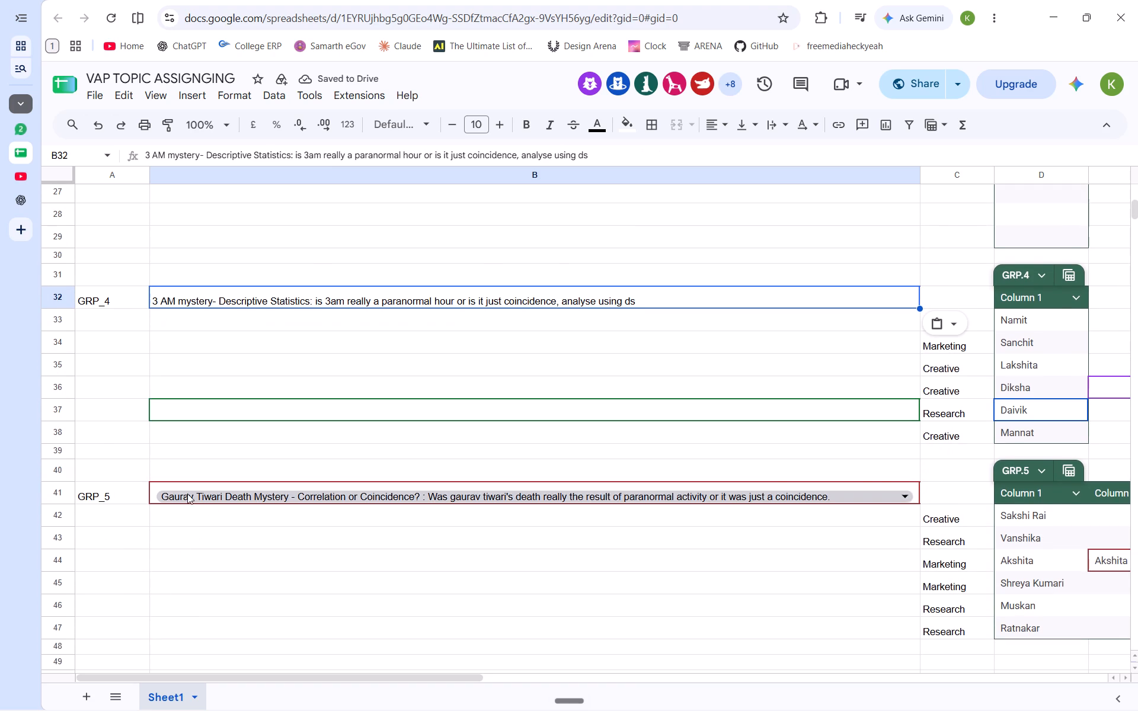
{"action": "left_click", "coordinate": [188, 494]}
{"action": "left_click_drag", "start_coordinate": [821, 492], "coordinate": [114, 472]}
{"action": "key", "text": "ctrl+c"}
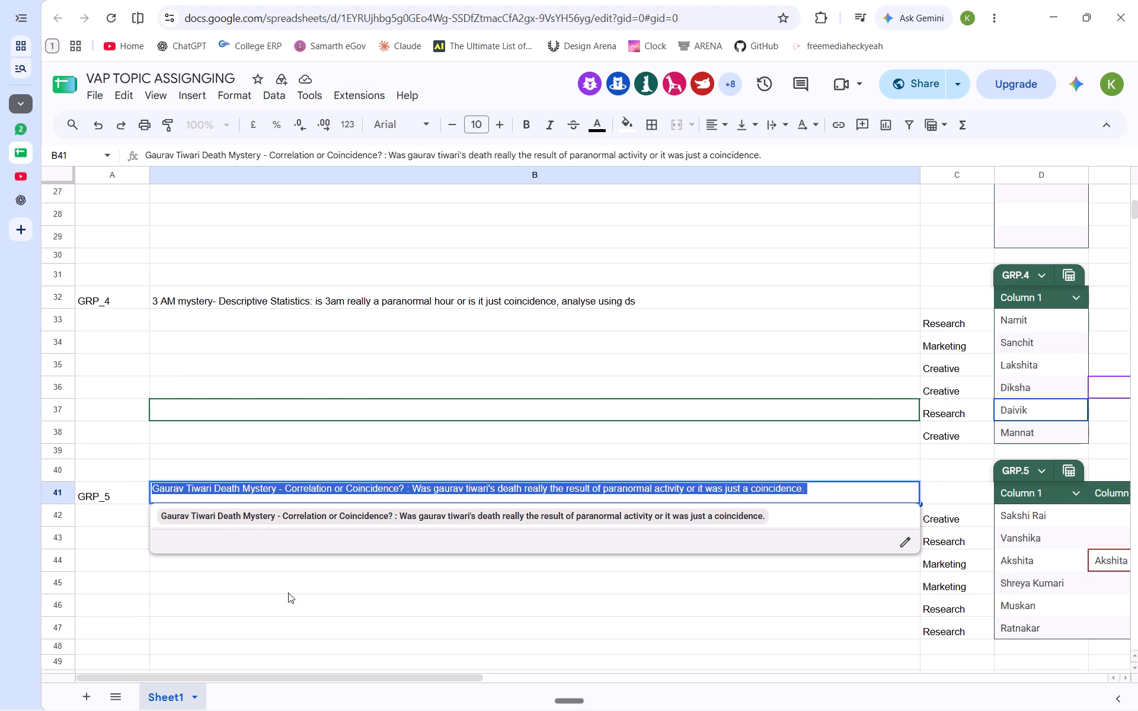
{"action": "left_click", "coordinate": [292, 596]}
{"action": "left_click", "coordinate": [318, 483]}
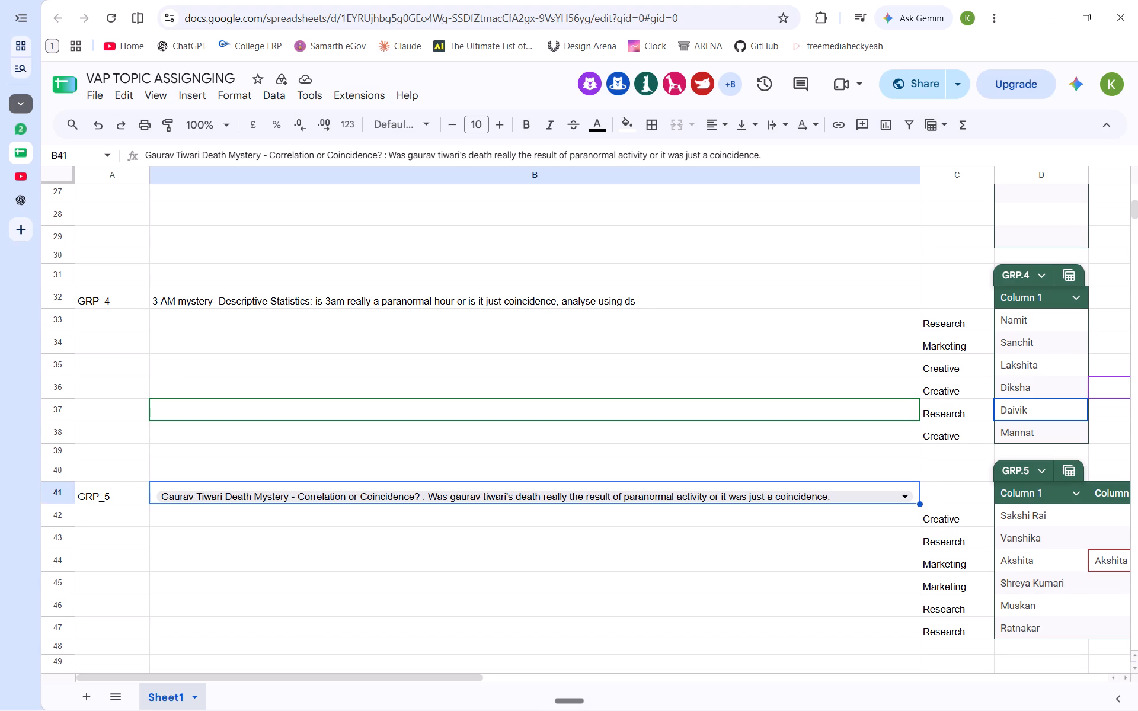
{"action": "key", "text": "Delete"}
{"action": "key", "text": "Delete"}
{"action": "key", "text": "ctrl+v"}
Copy the full Burari Family Case - Time Series Analysis topic from B51, clear the cell's dropdown, and paste the topic back as plain text.
{"action": "scroll", "coordinate": [318, 483], "scroll_direction": "down", "scroll_amount": 2}
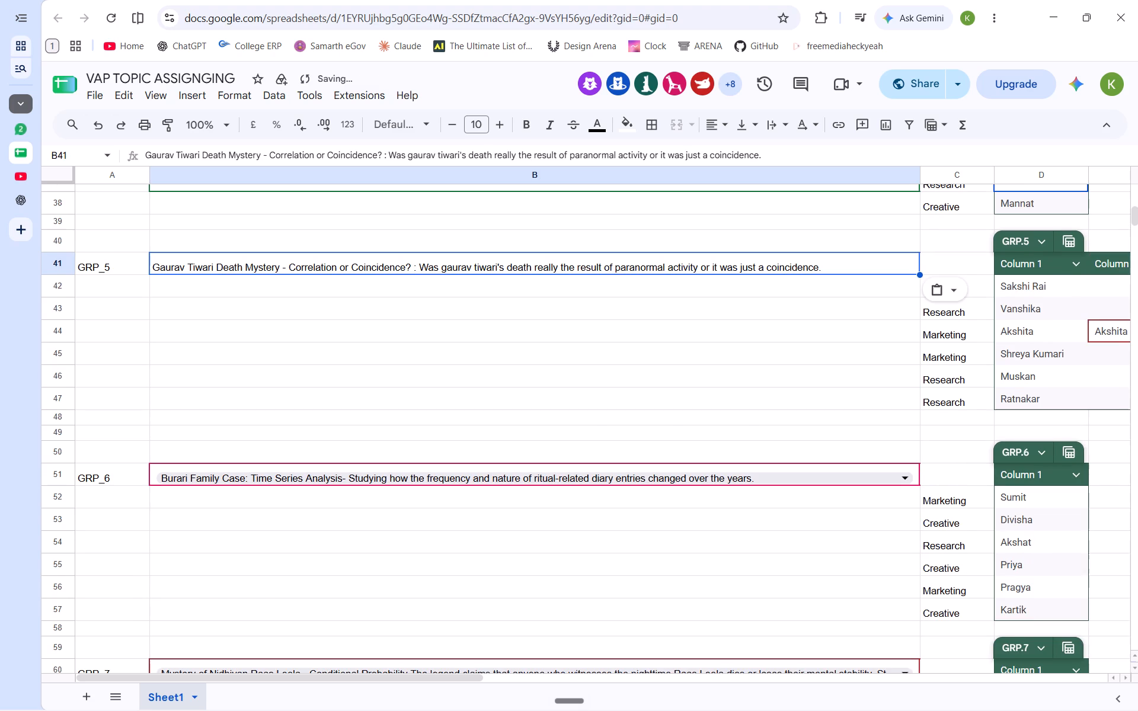
{"action": "left_click", "coordinate": [237, 479]}
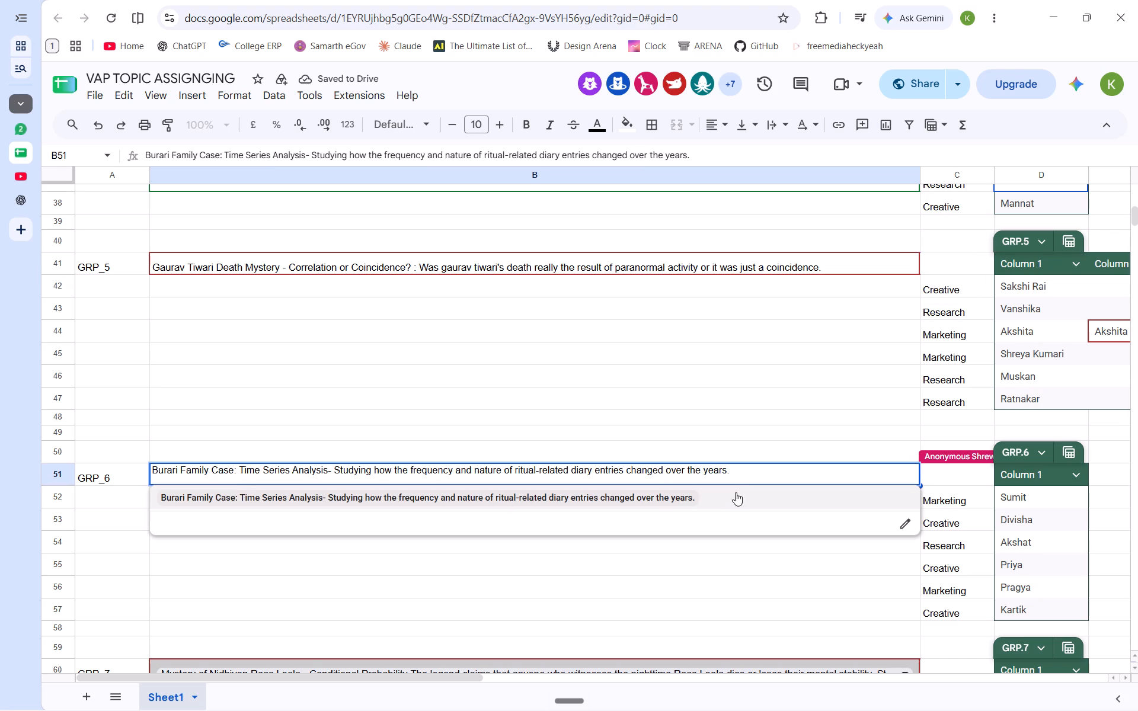
{"action": "left_click_drag", "start_coordinate": [741, 469], "coordinate": [133, 424]}
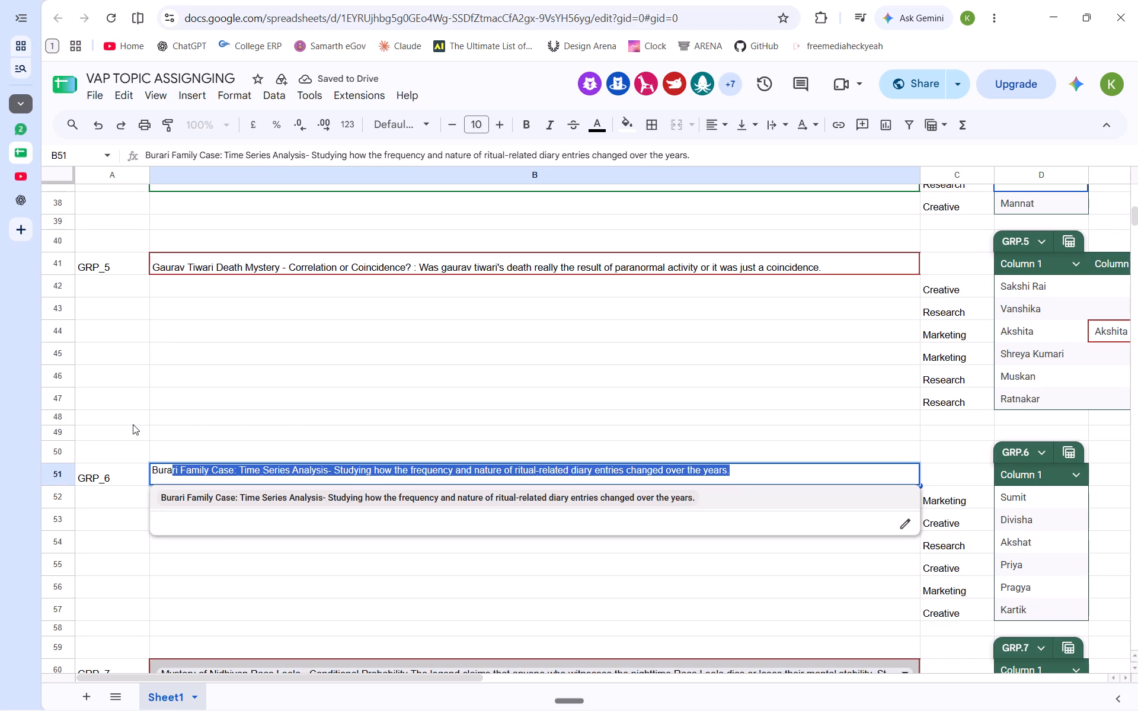
{"action": "key", "text": "ctrl+c"}
{"action": "left_click", "coordinate": [290, 621]}
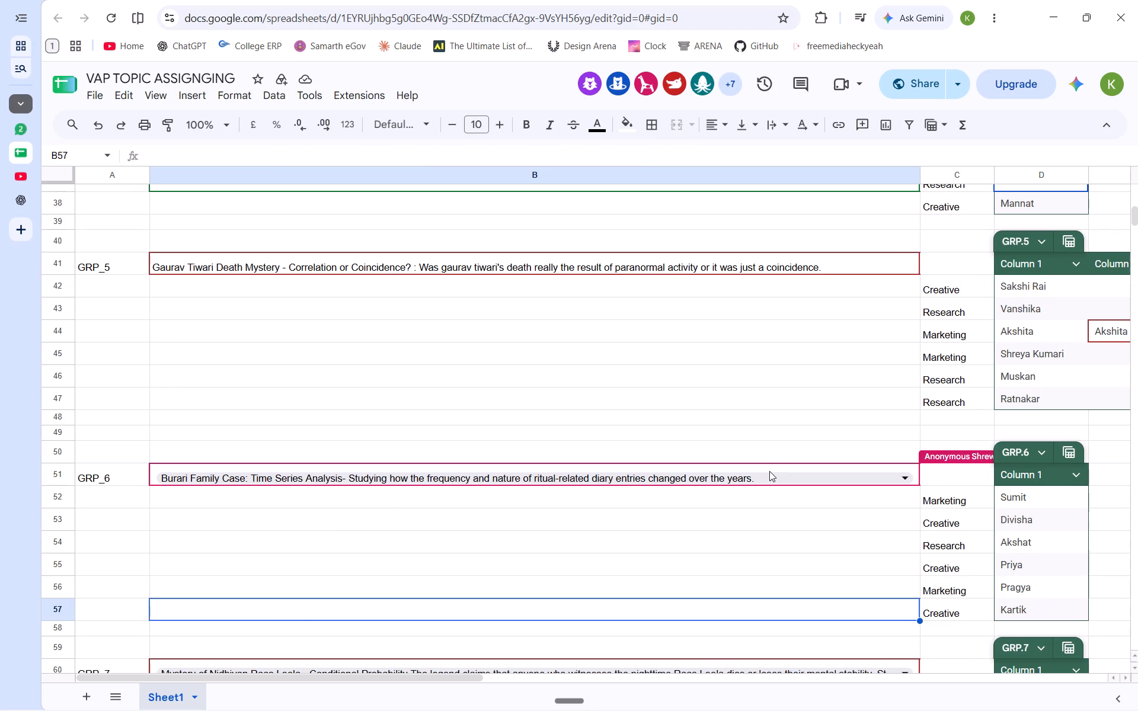
{"action": "left_click", "coordinate": [769, 471]}
{"action": "key", "text": "Delete"}
{"action": "key", "text": "Delete"}
{"action": "key", "text": "ctrl+v"}
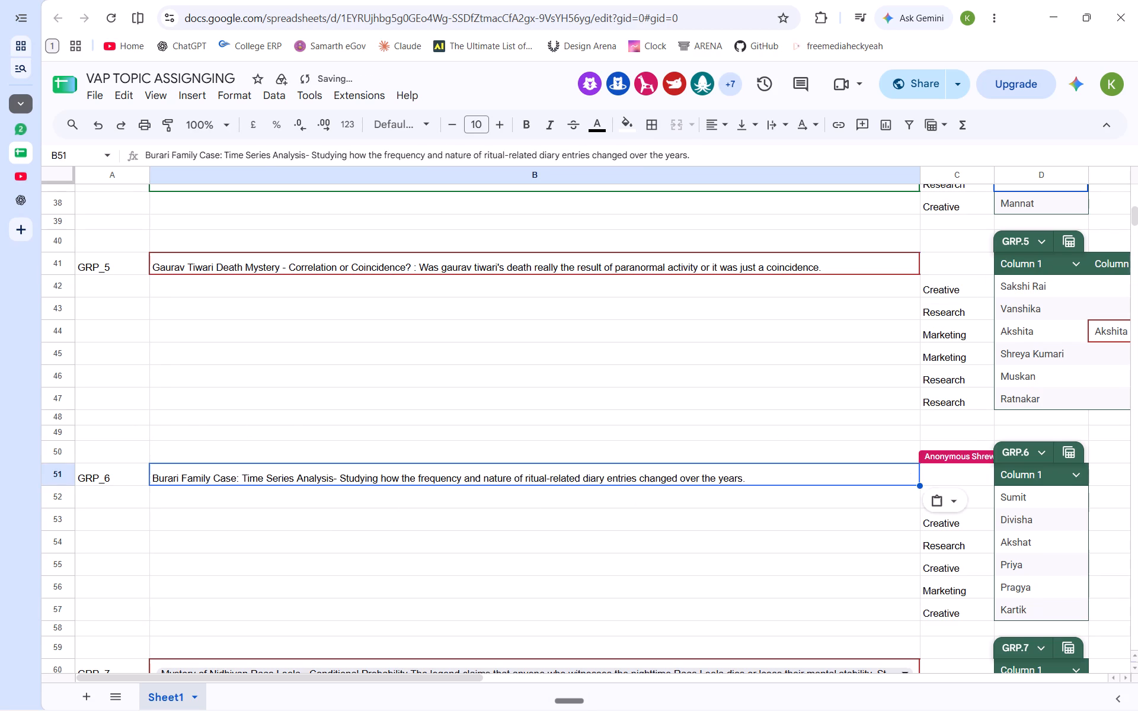
Copy the full Mystery of Nidhivan Raas Leela topic from B60, clear the cell's dropdown, and paste the topic back as plain text.
{"action": "scroll", "coordinate": [769, 471], "scroll_direction": "down", "scroll_amount": 2}
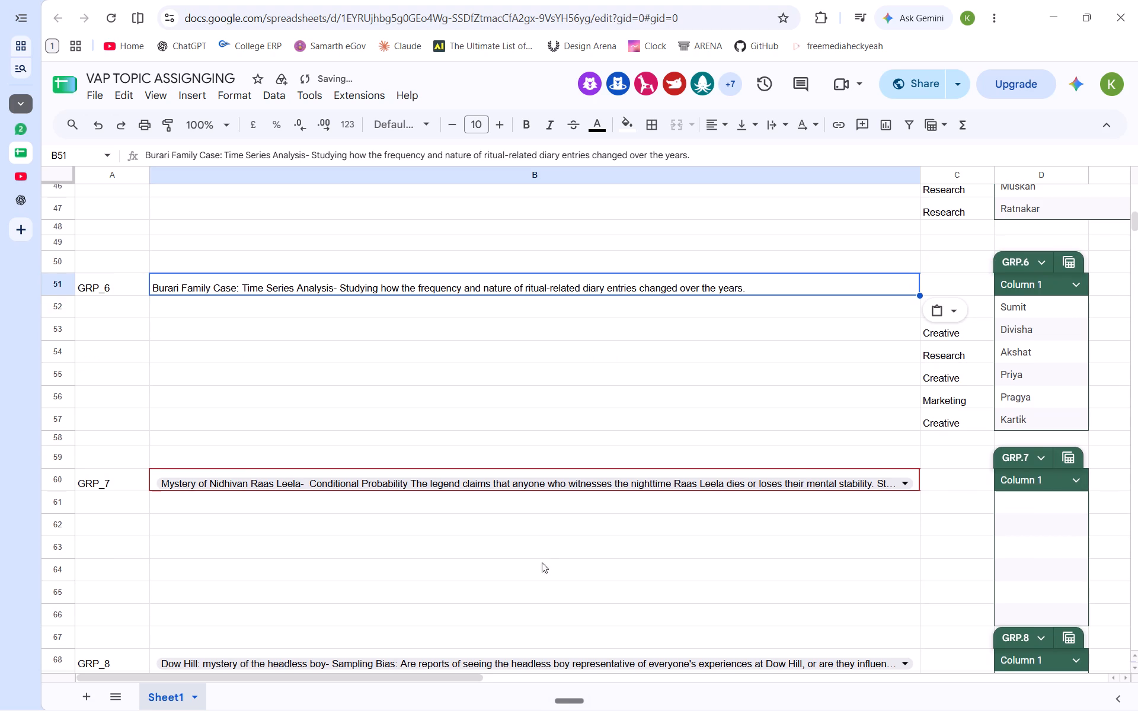
{"action": "left_click", "coordinate": [826, 494]}
{"action": "left_click", "coordinate": [850, 476]}
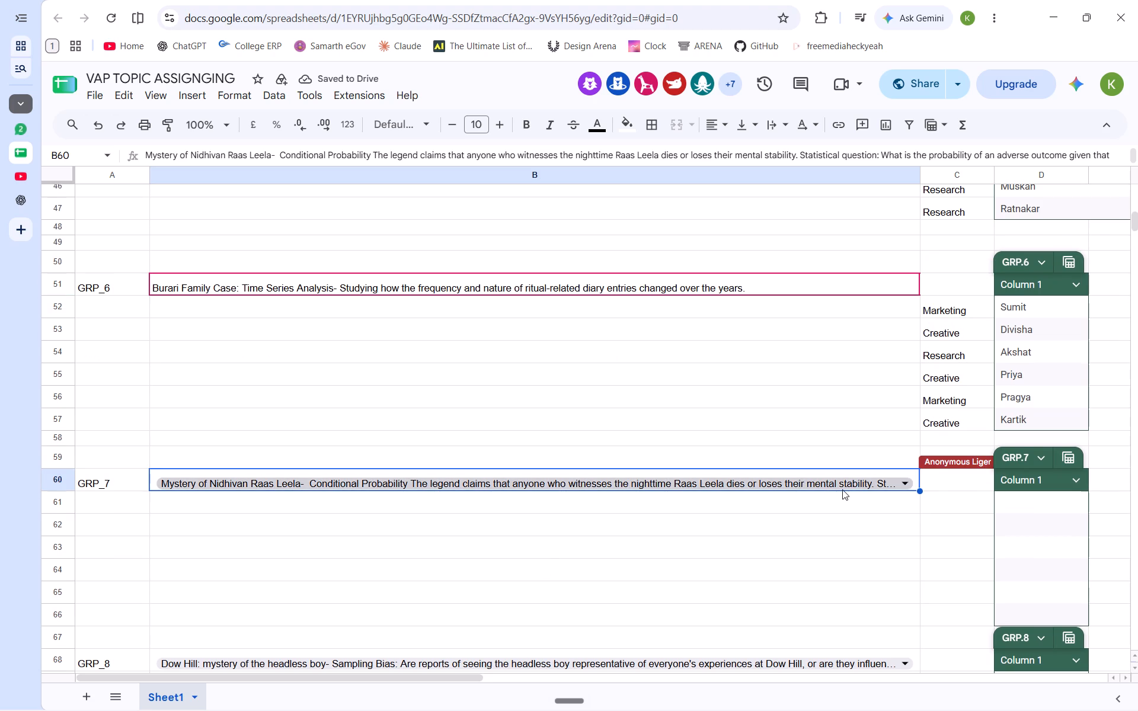
{"action": "left_click", "coordinate": [840, 491]}
{"action": "left_click", "coordinate": [840, 491]}
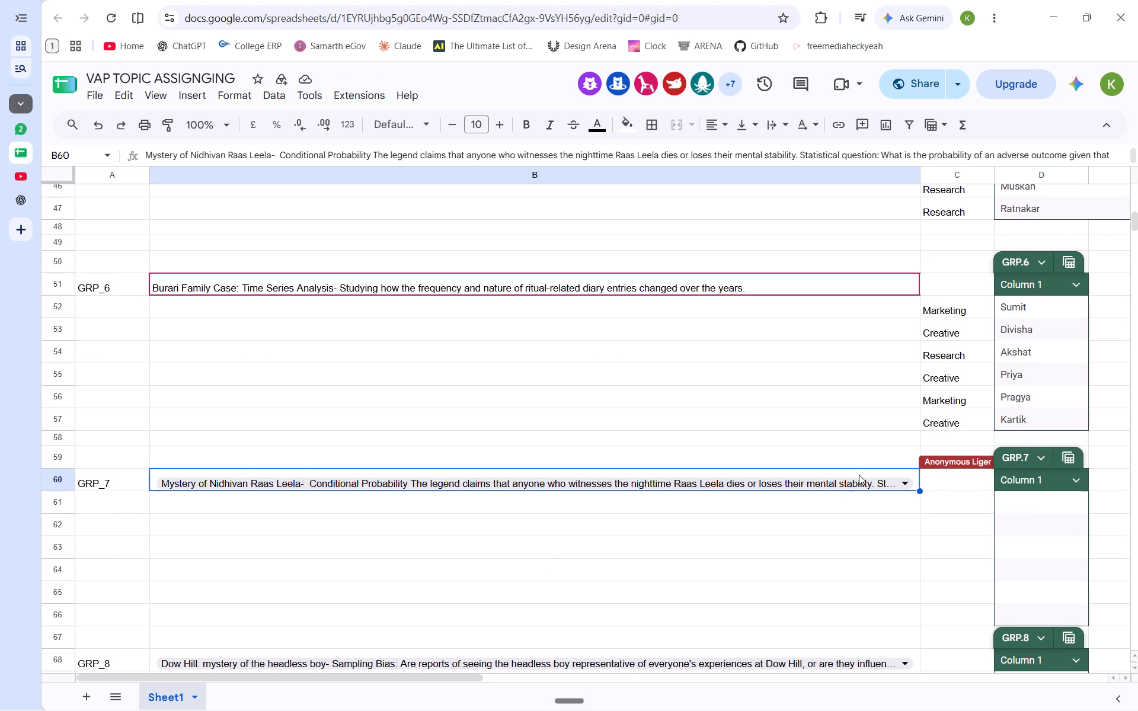
{"action": "left_click", "coordinate": [859, 475]}
{"action": "left_click", "coordinate": [895, 480]}
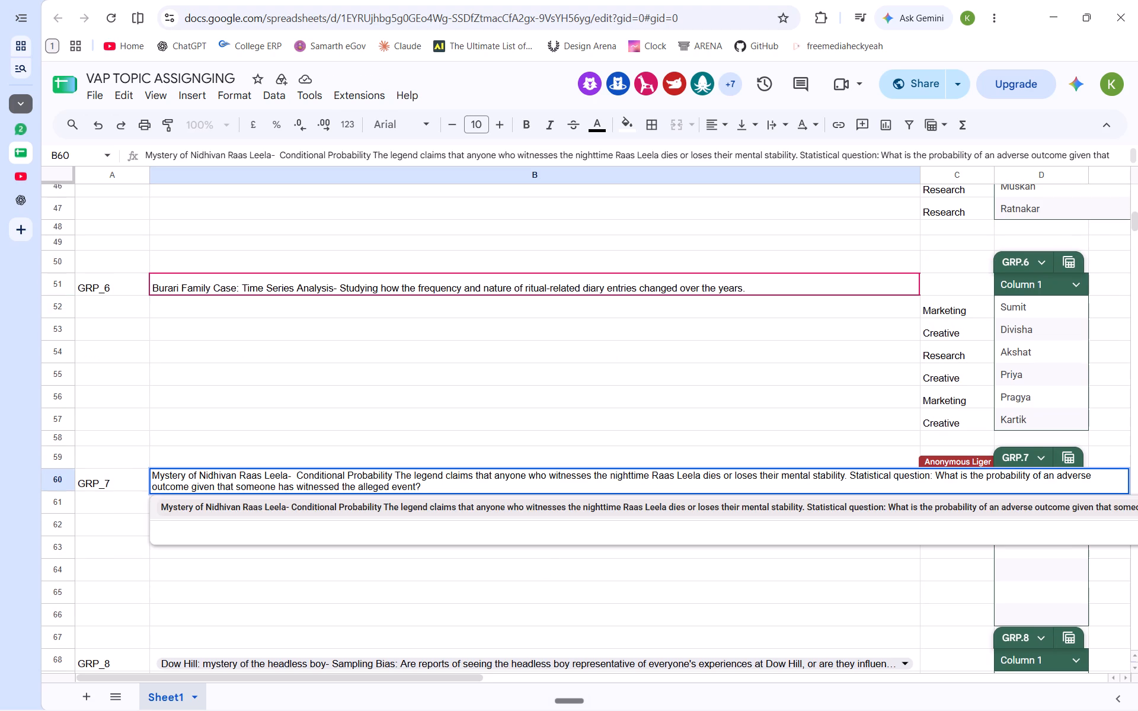
{"action": "left_click_drag", "start_coordinate": [435, 485], "coordinate": [109, 450]}
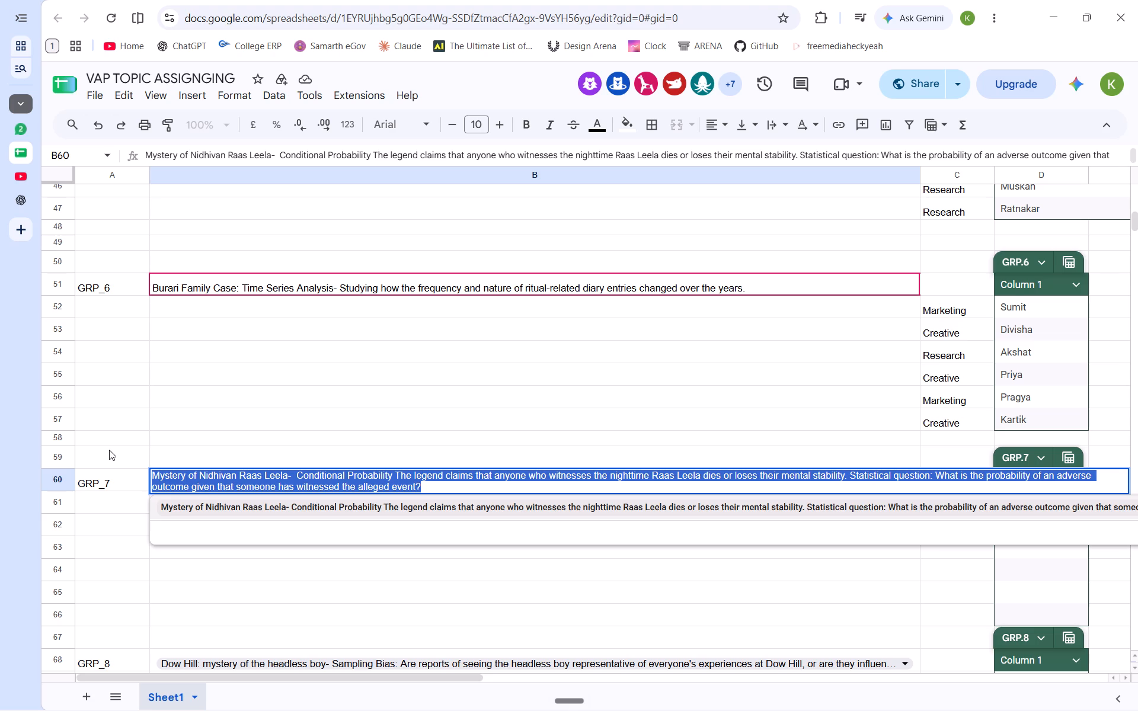
{"action": "key", "text": "ctrl+c"}
{"action": "left_click", "coordinate": [281, 575]}
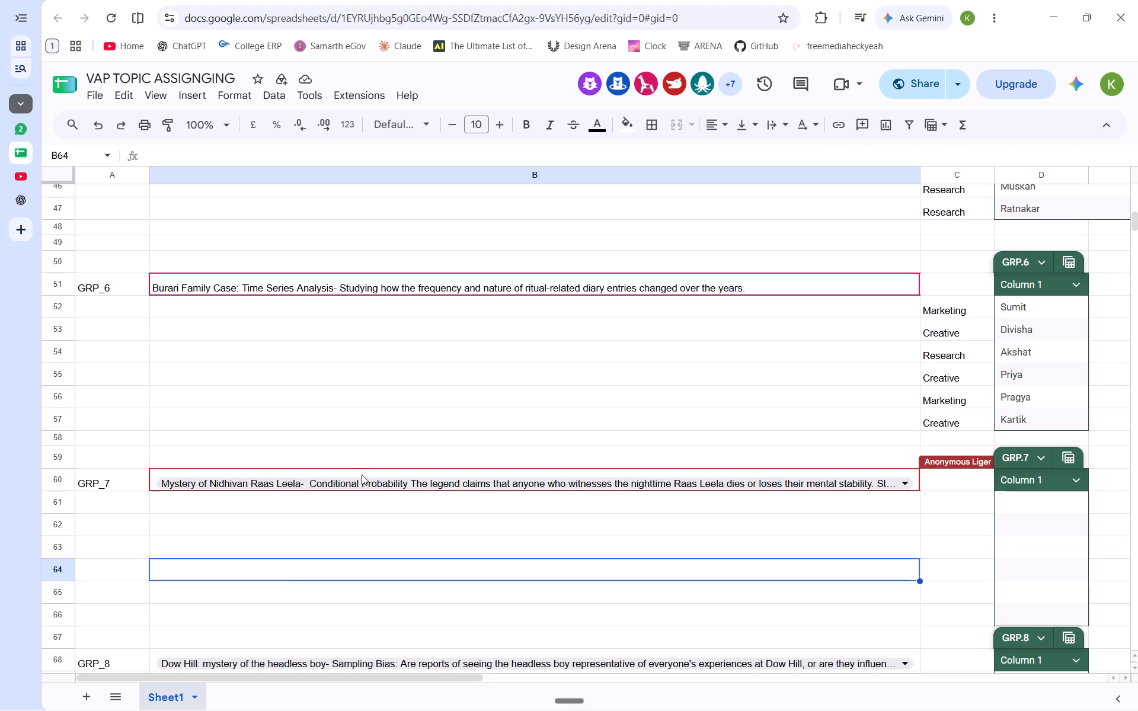
{"action": "left_click", "coordinate": [365, 473]}
{"action": "key", "text": "Delete"}
{"action": "key", "text": "Delete"}
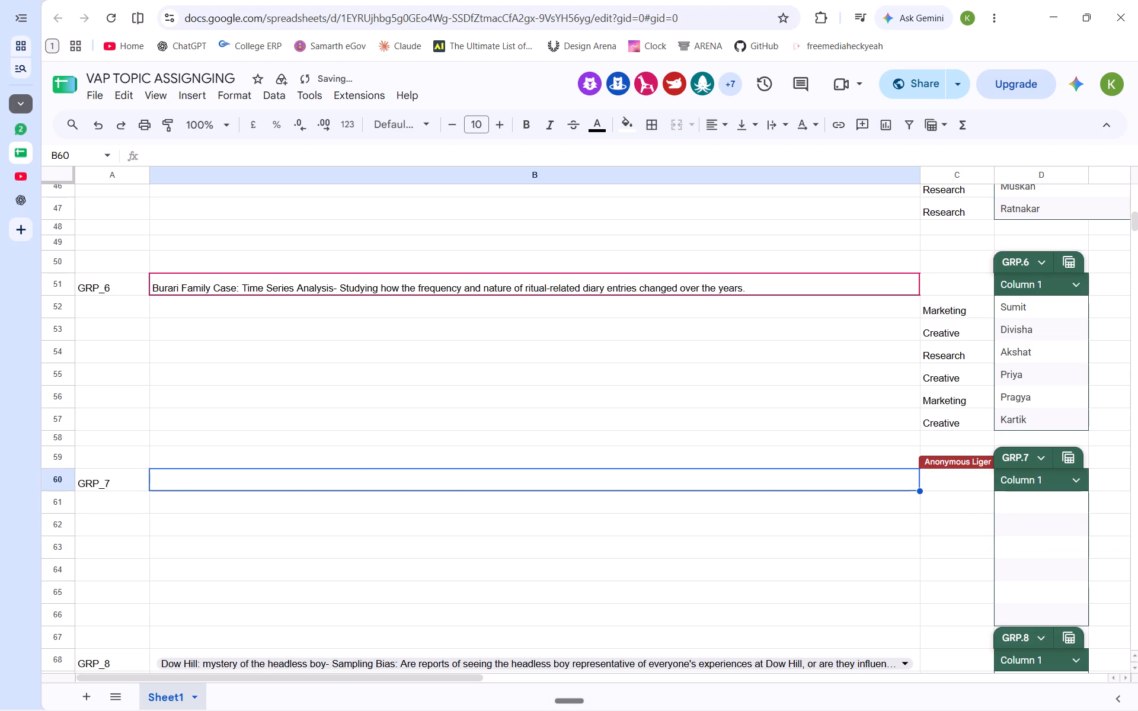
{"action": "key", "text": "ctrl+v"}
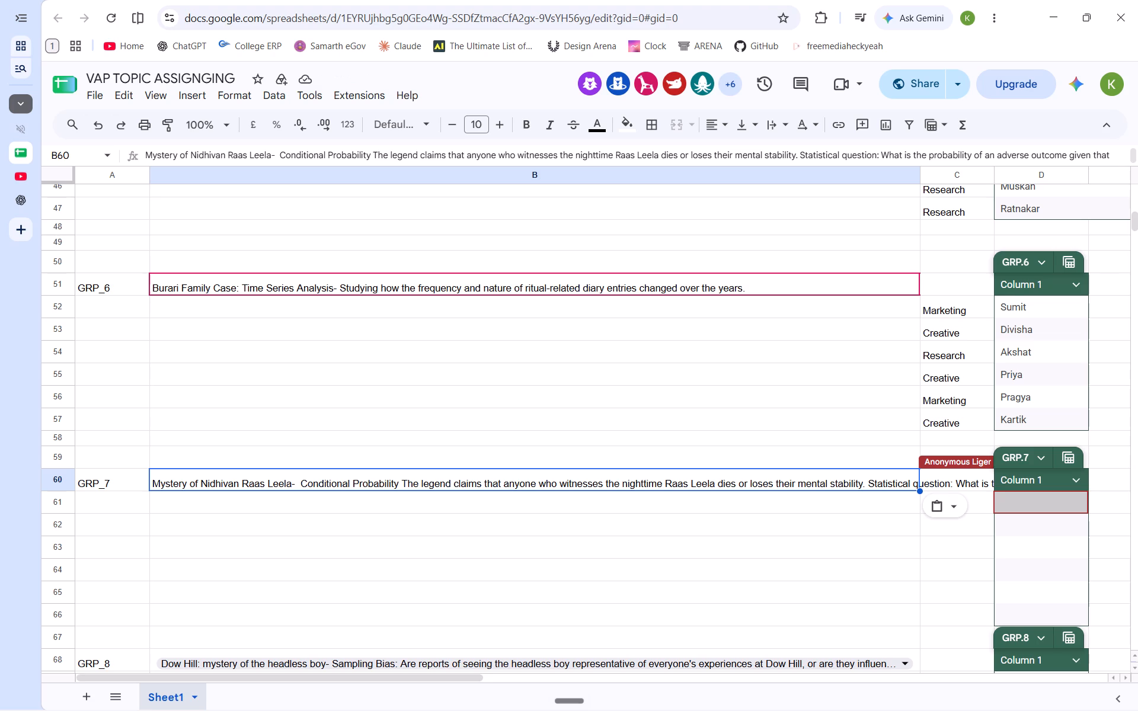
Merge the GRP_7 topic cell B60 with the empty cell B61 below it.
{"action": "left_click", "coordinate": [413, 488]}
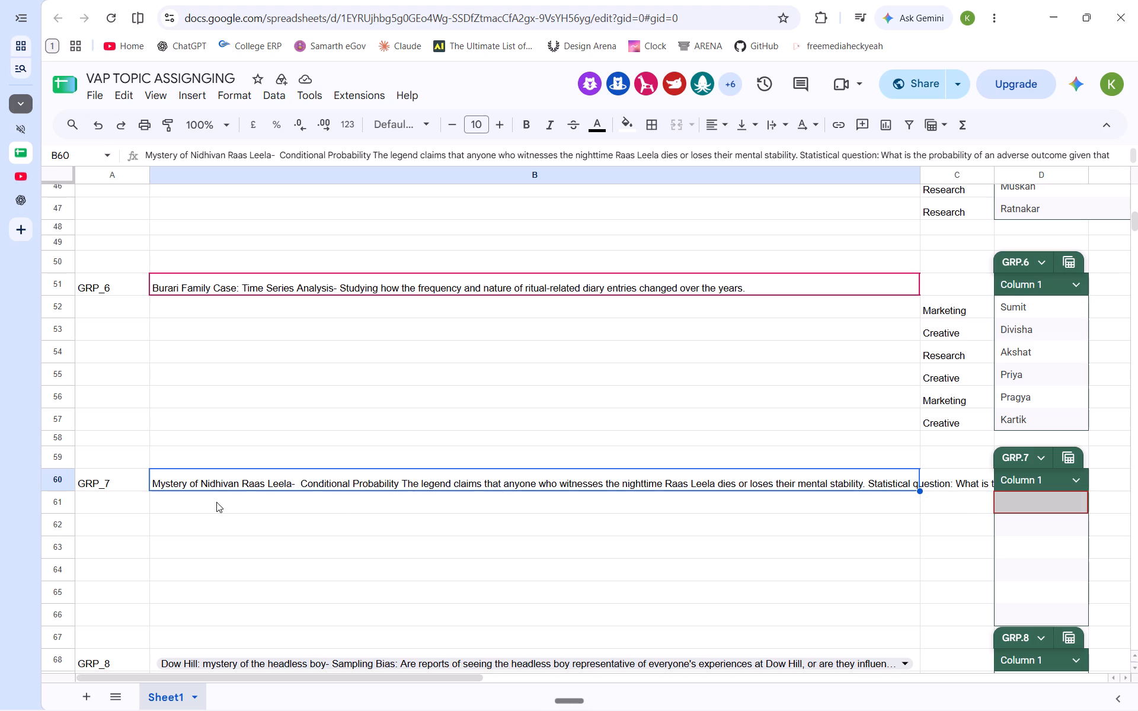
{"action": "left_click", "coordinate": [215, 510]}
{"action": "left_click_drag", "start_coordinate": [163, 472], "coordinate": [159, 498]}
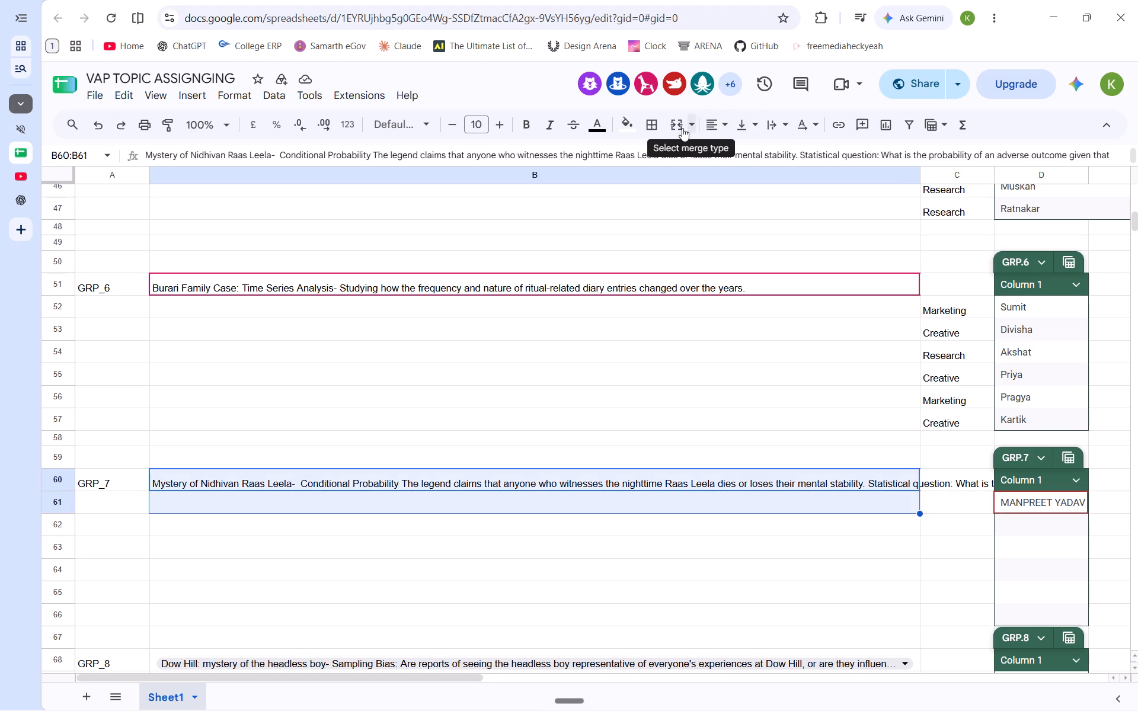
{"action": "left_click", "coordinate": [675, 129]}
{"action": "left_click", "coordinate": [864, 497]}
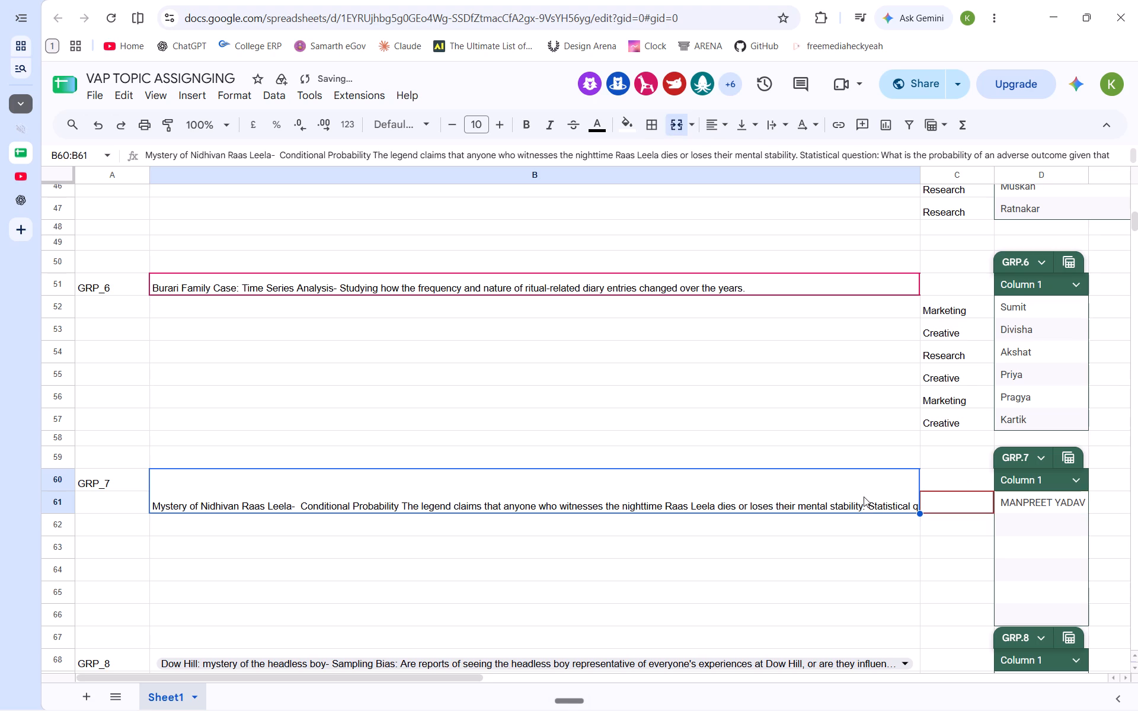
Set the horizontal alignment of the merged GRP_7 topic cell B60:B61 to centre.
{"action": "left_click", "coordinate": [711, 123]}
{"action": "left_click", "coordinate": [736, 150]}
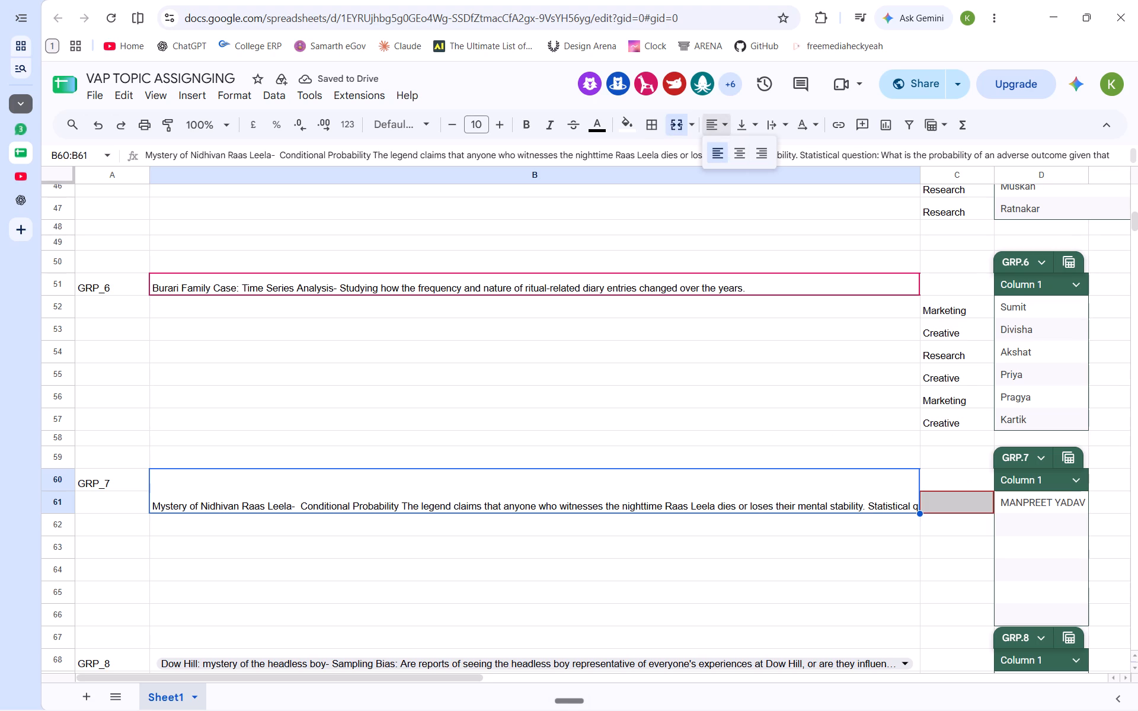
Undo the last horizontal alignment change on the merged GRP_7 topic cell B60:B61.
{"action": "key", "text": "ctrl+z"}
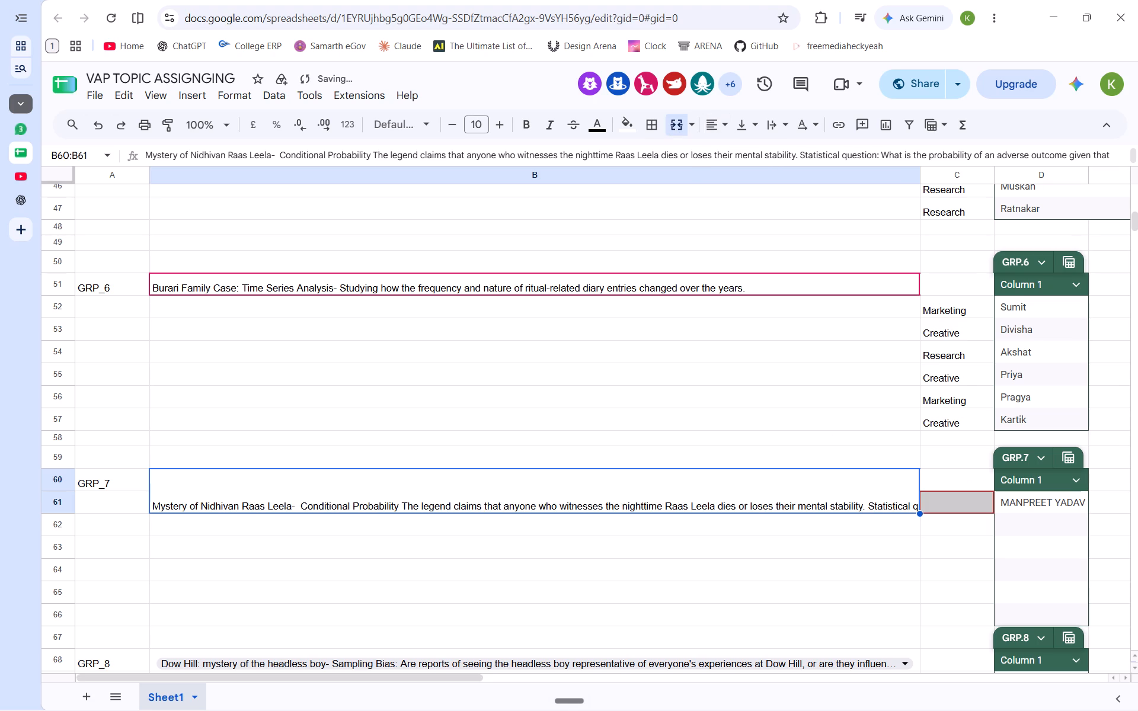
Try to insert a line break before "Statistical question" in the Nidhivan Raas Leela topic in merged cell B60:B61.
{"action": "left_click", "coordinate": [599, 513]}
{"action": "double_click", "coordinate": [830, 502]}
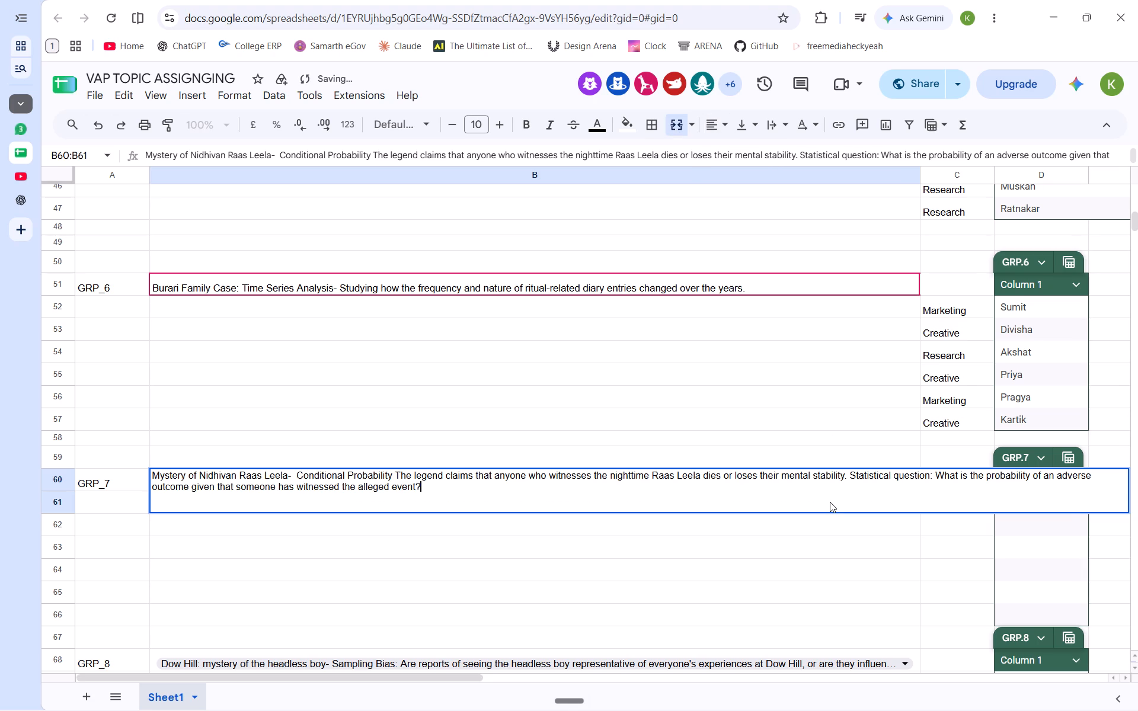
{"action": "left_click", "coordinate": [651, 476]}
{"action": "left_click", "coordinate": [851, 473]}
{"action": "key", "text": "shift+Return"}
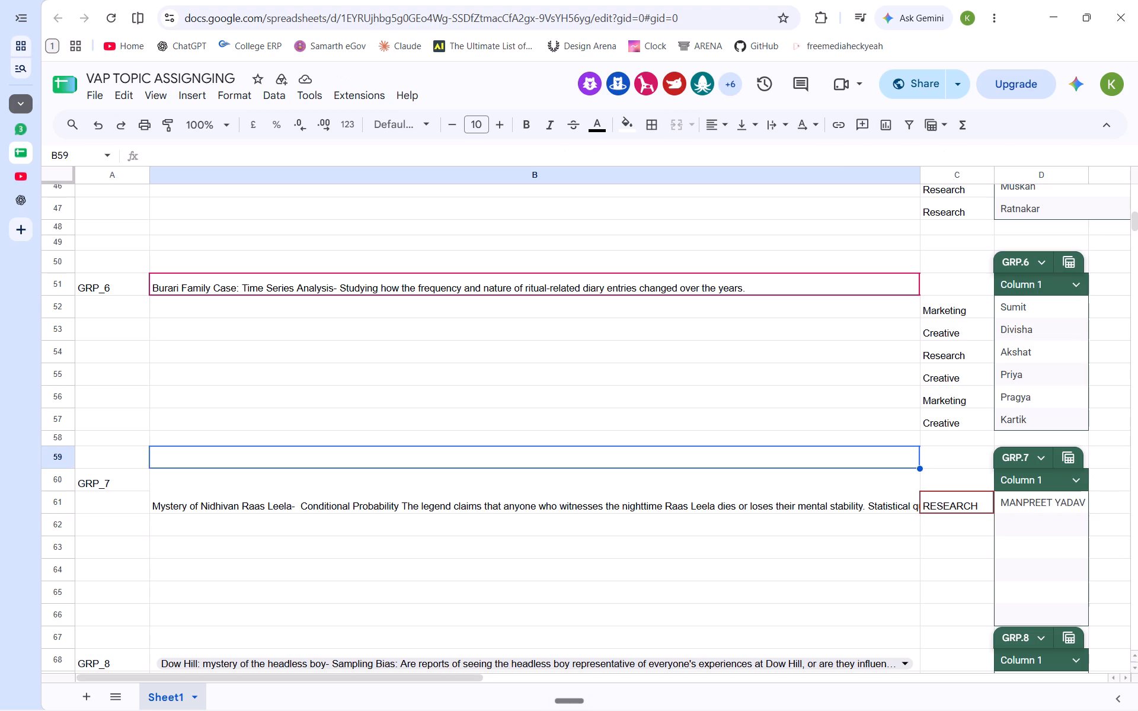
Undo the merge of the GRP_7 topic cells B60 and B61.
{"action": "key", "text": "ctrl+z"}
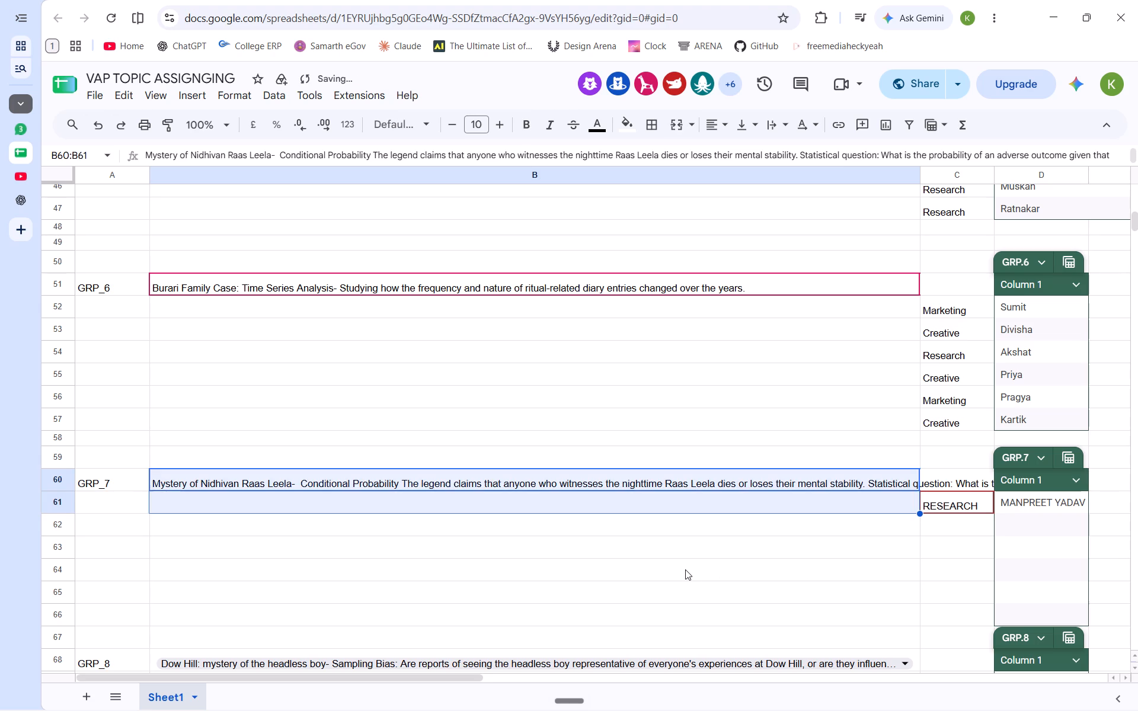
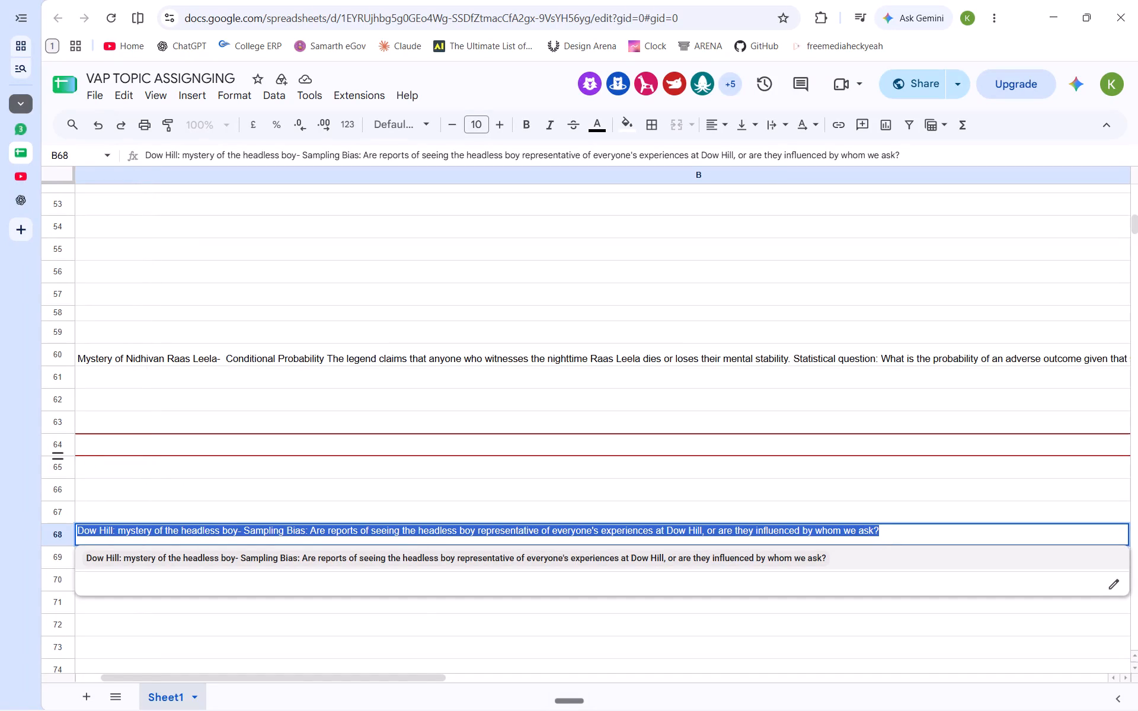
Clear the dropdown from the Dow Hill: mystery of the headless boy topic cell B68 and paste the topic back as plain text.
{"action": "left_click", "coordinate": [444, 617]}
{"action": "left_click", "coordinate": [511, 529]}
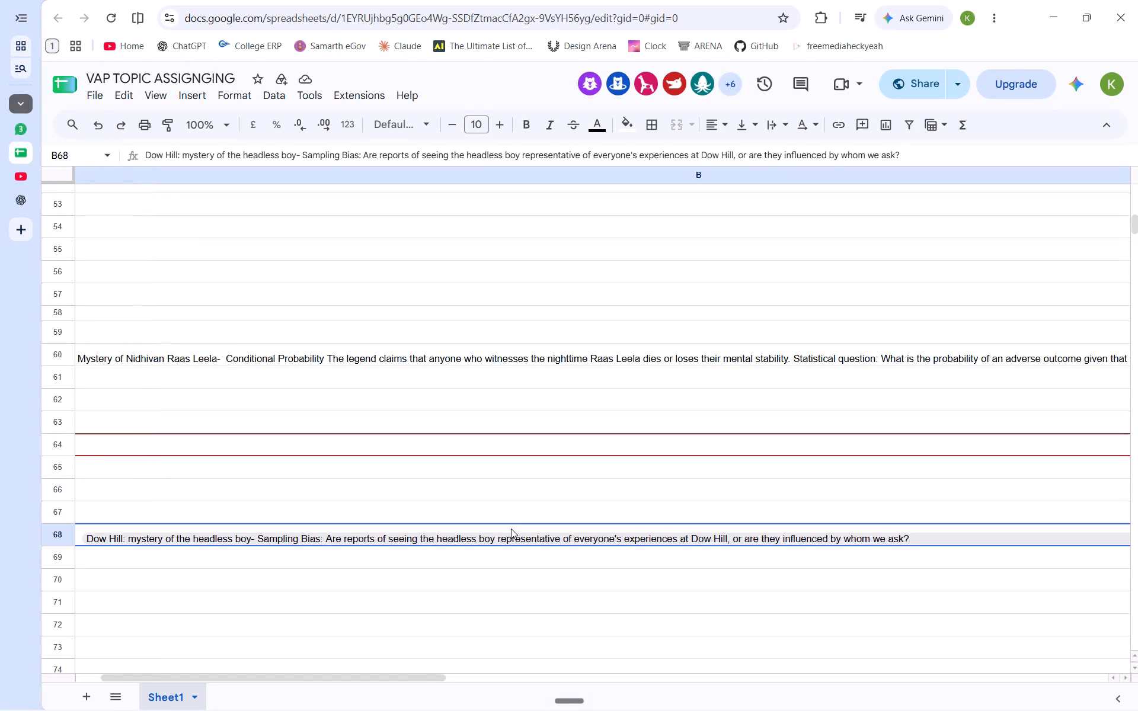
{"action": "key", "text": "Delete"}
{"action": "key", "text": "Delete"}
{"action": "key", "text": "ctrl+v"}
Open the Sanjay Vann mystery - Signal Detection Theory topic in B76 and select its full text for copying.
{"action": "scroll", "coordinate": [511, 529], "scroll_direction": "down", "scroll_amount": 1}
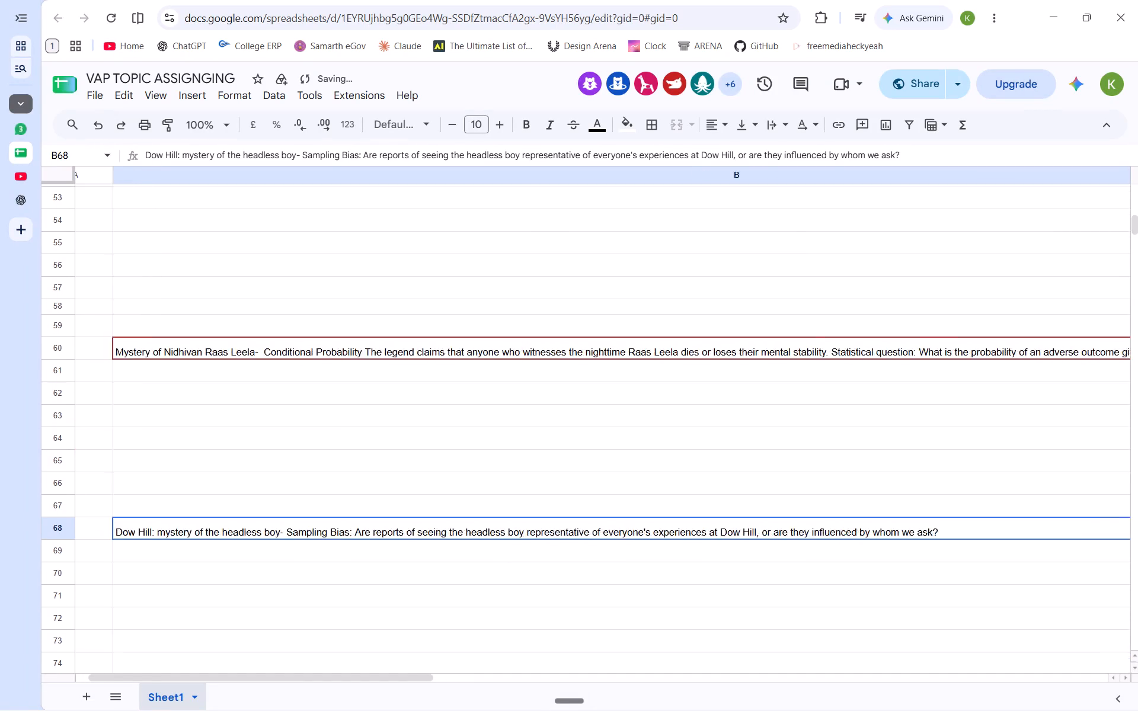
{"action": "scroll", "coordinate": [511, 529], "scroll_direction": "down", "scroll_amount": 1}
{"action": "left_click", "coordinate": [420, 520]}
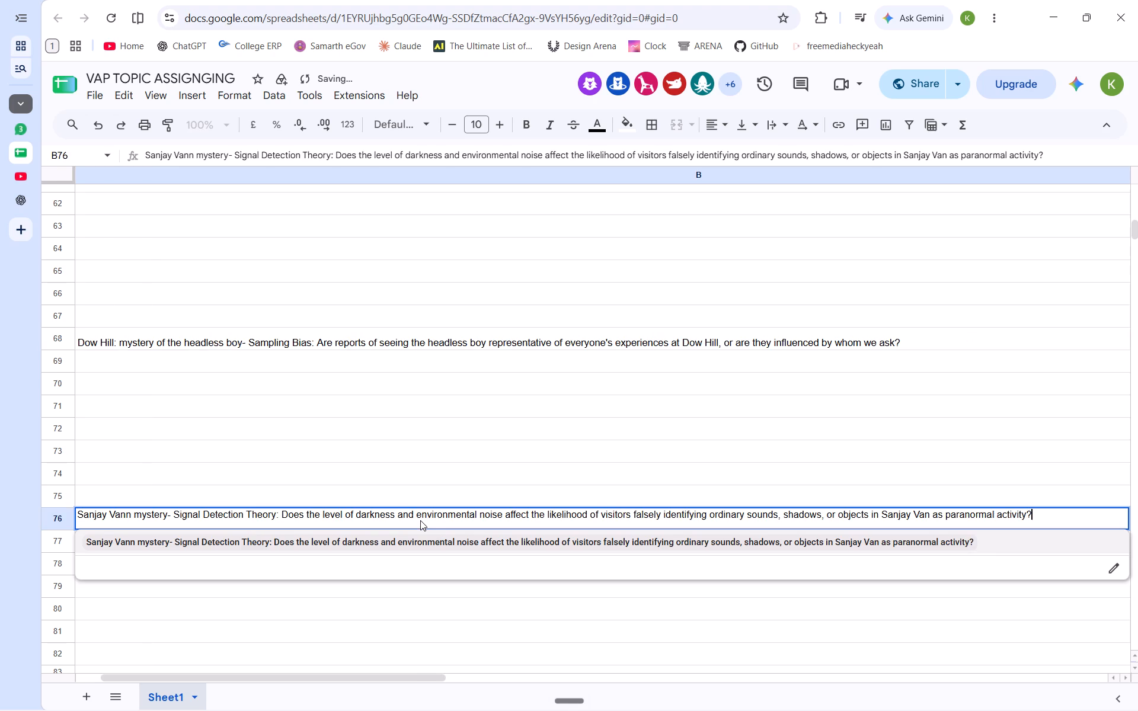
{"action": "left_click_drag", "start_coordinate": [1036, 516], "coordinate": [111, 463]}
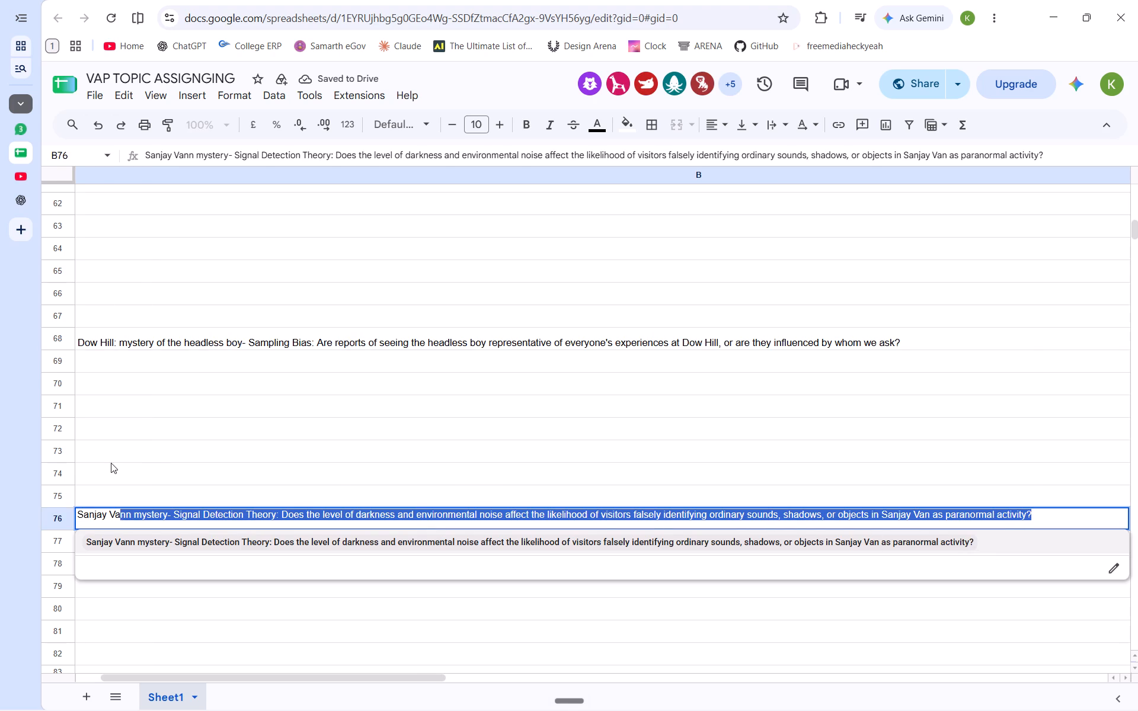
Copy the full Sanjay Vann mystery - Signal Detection Theory topic from B76, clear the cell's dropdown, and paste the topic back as plain text.
{"action": "left_click_drag", "start_coordinate": [111, 463], "coordinate": [33, 466]}
{"action": "key", "text": "ctrl+c"}
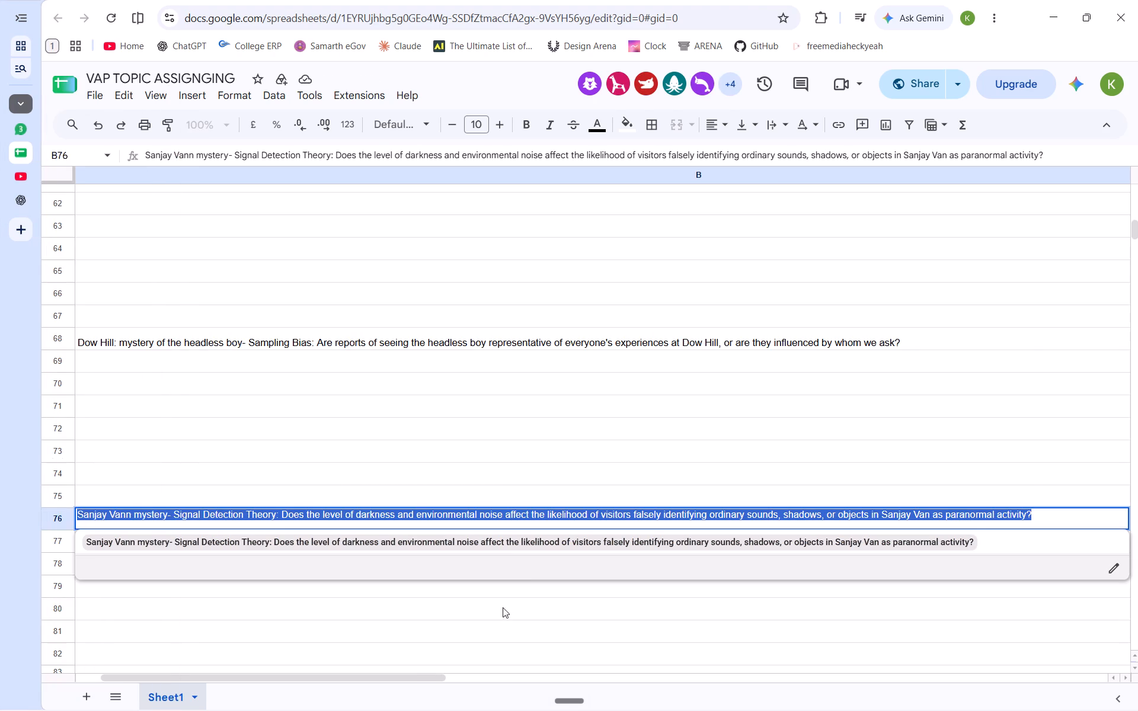
{"action": "left_click", "coordinate": [498, 614]}
{"action": "left_click", "coordinate": [519, 514]}
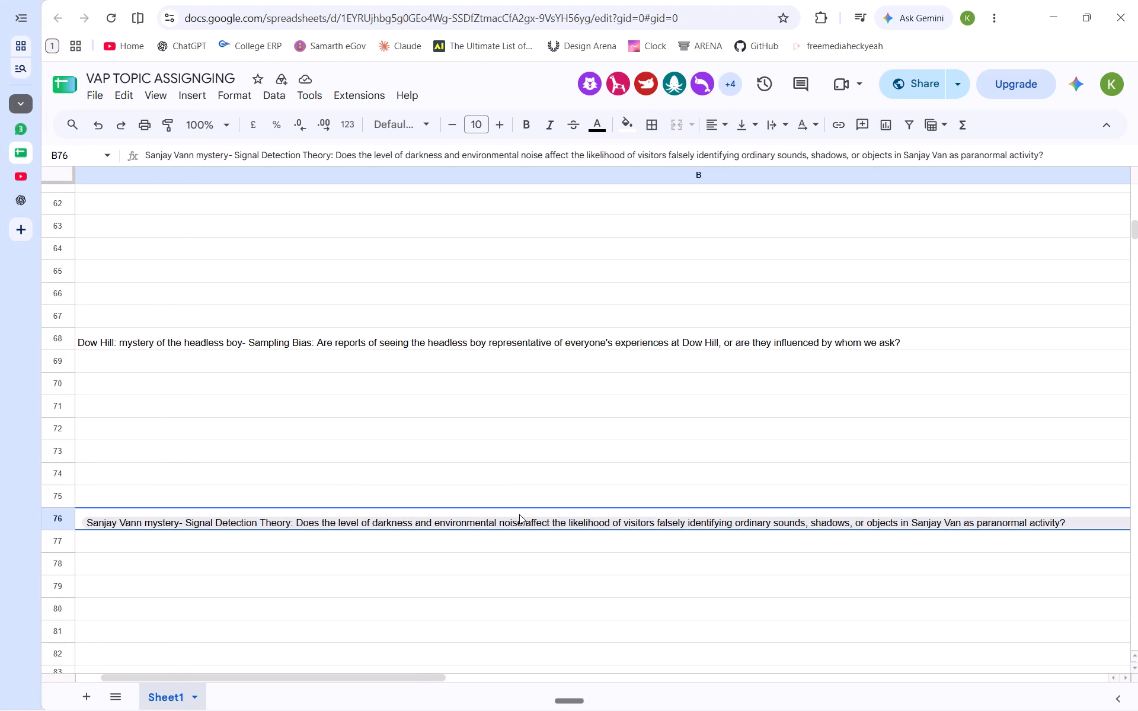
{"action": "key", "text": "Delete"}
{"action": "key", "text": "Delete"}
{"action": "key", "text": "ctrl+v"}
{"action": "left_click", "coordinate": [462, 622]}
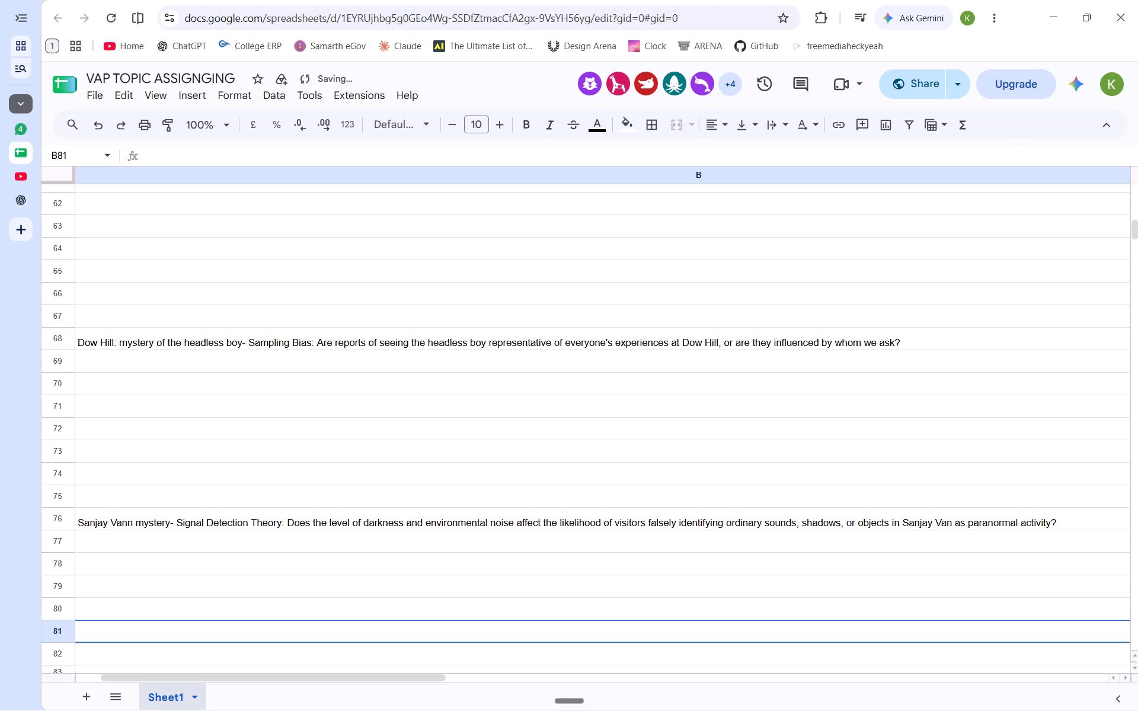
Narrow the TOPIC column B to about two thirds of its width so columns A to E fit together on screen.
{"action": "scroll", "coordinate": [622, 407], "scroll_direction": "up", "scroll_amount": 16}
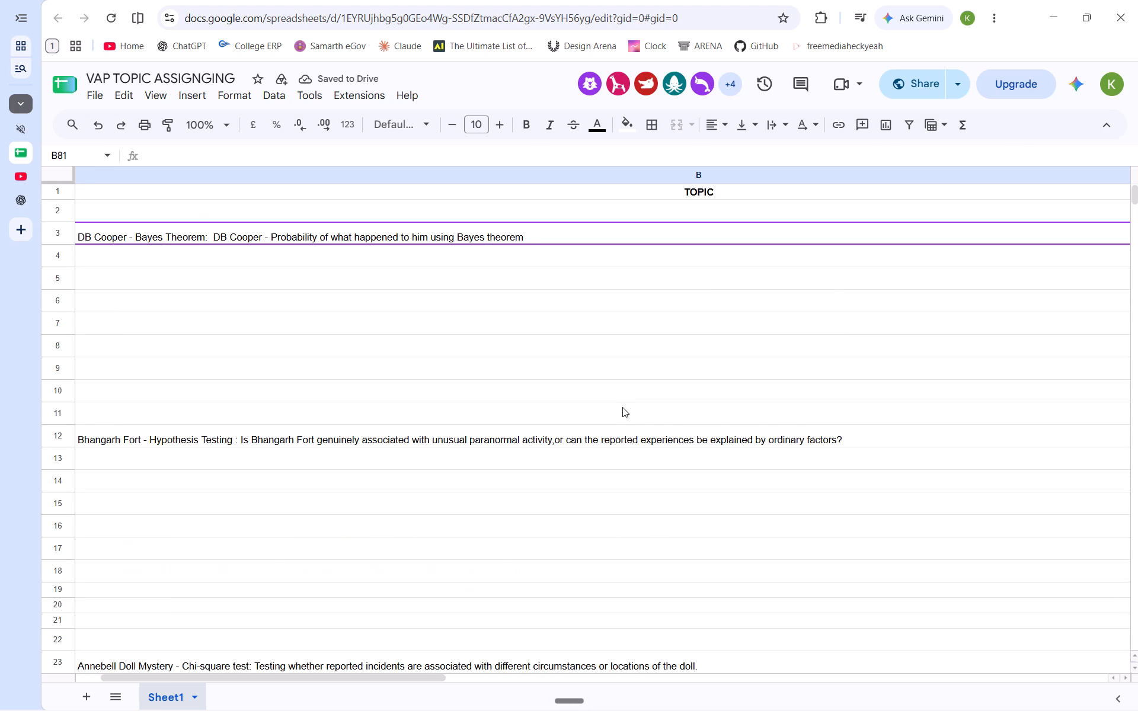
{"action": "scroll", "coordinate": [622, 407], "scroll_direction": "left", "scroll_amount": 3}
{"action": "scroll", "coordinate": [915, 250], "scroll_direction": "left", "scroll_amount": 3}
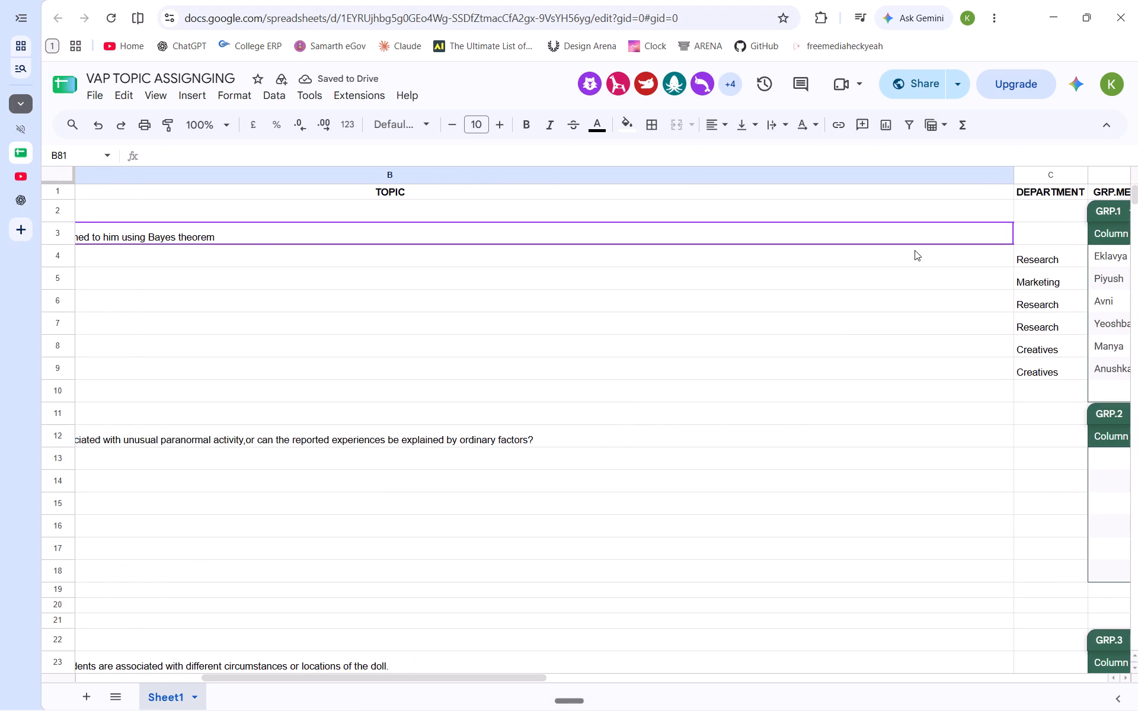
{"action": "left_click_drag", "start_coordinate": [1015, 174], "coordinate": [466, 236]}
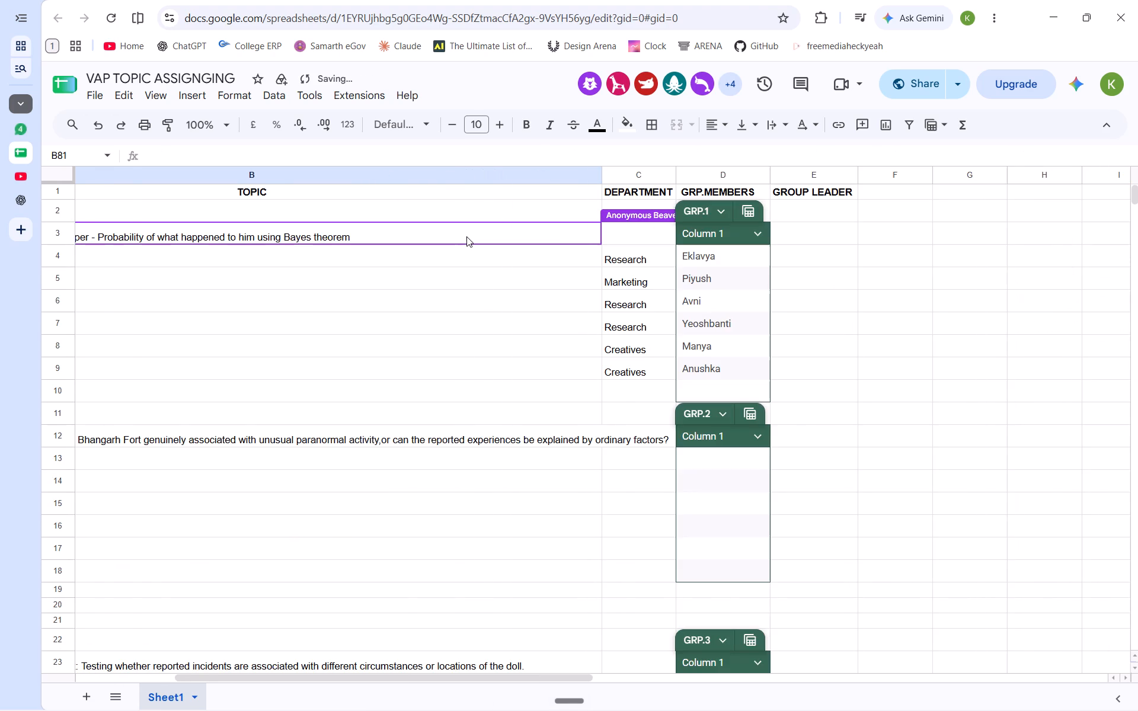
{"action": "scroll", "coordinate": [466, 236], "scroll_direction": "right", "scroll_amount": 7}
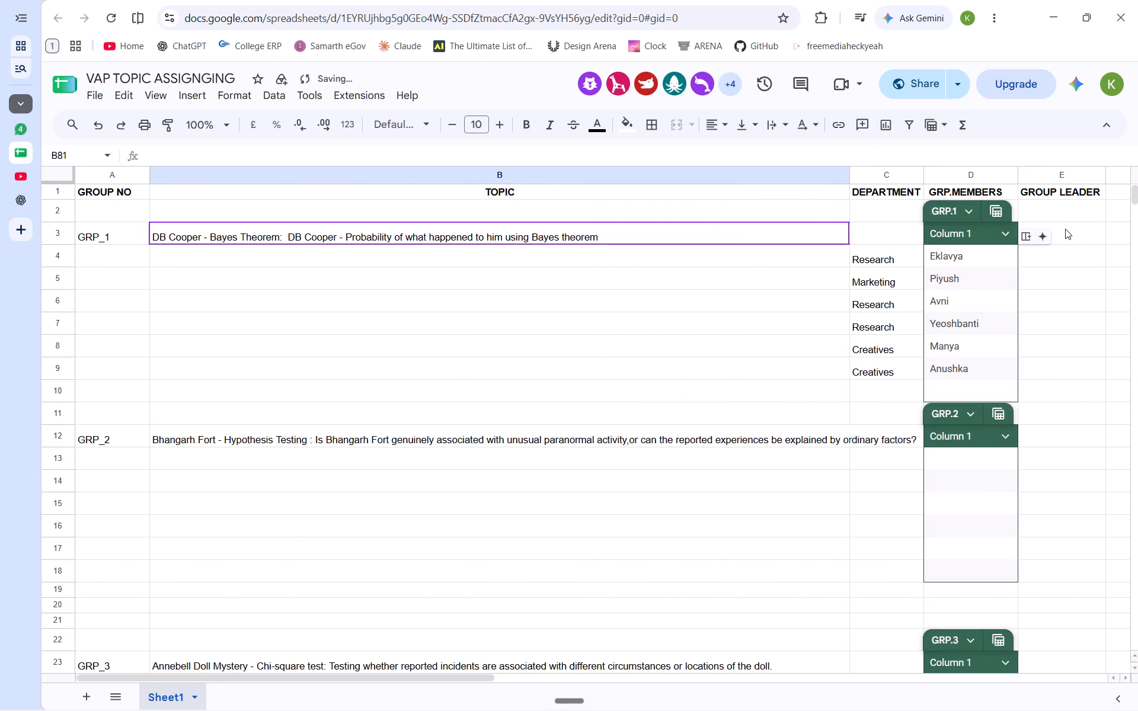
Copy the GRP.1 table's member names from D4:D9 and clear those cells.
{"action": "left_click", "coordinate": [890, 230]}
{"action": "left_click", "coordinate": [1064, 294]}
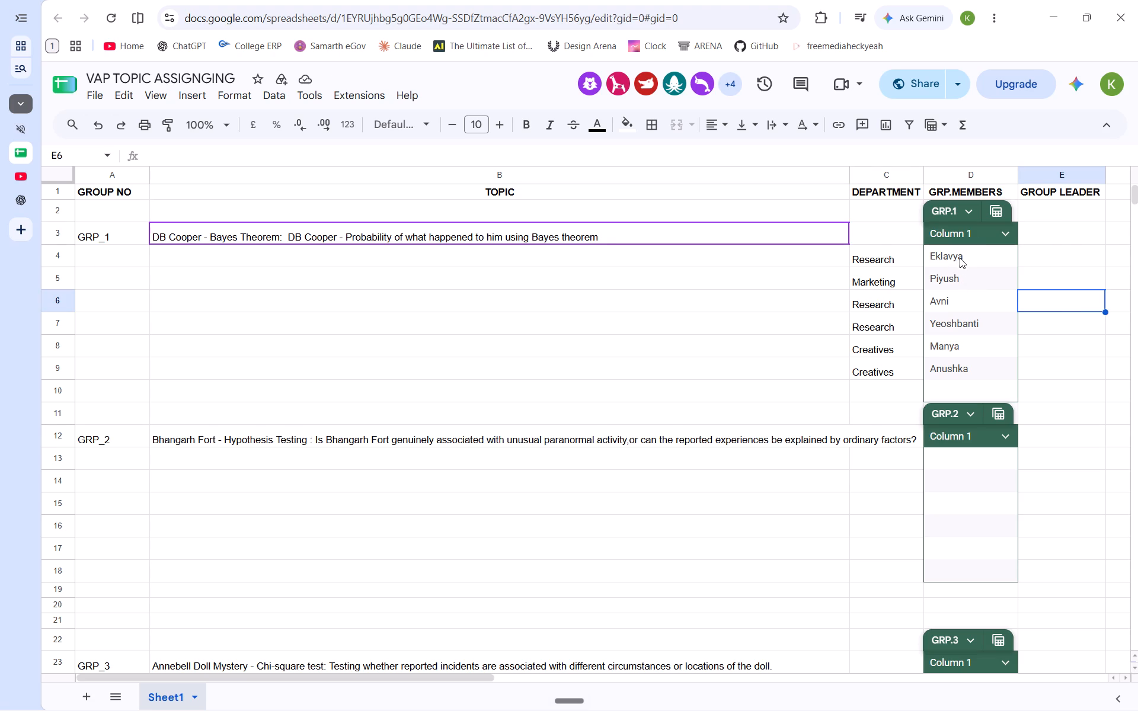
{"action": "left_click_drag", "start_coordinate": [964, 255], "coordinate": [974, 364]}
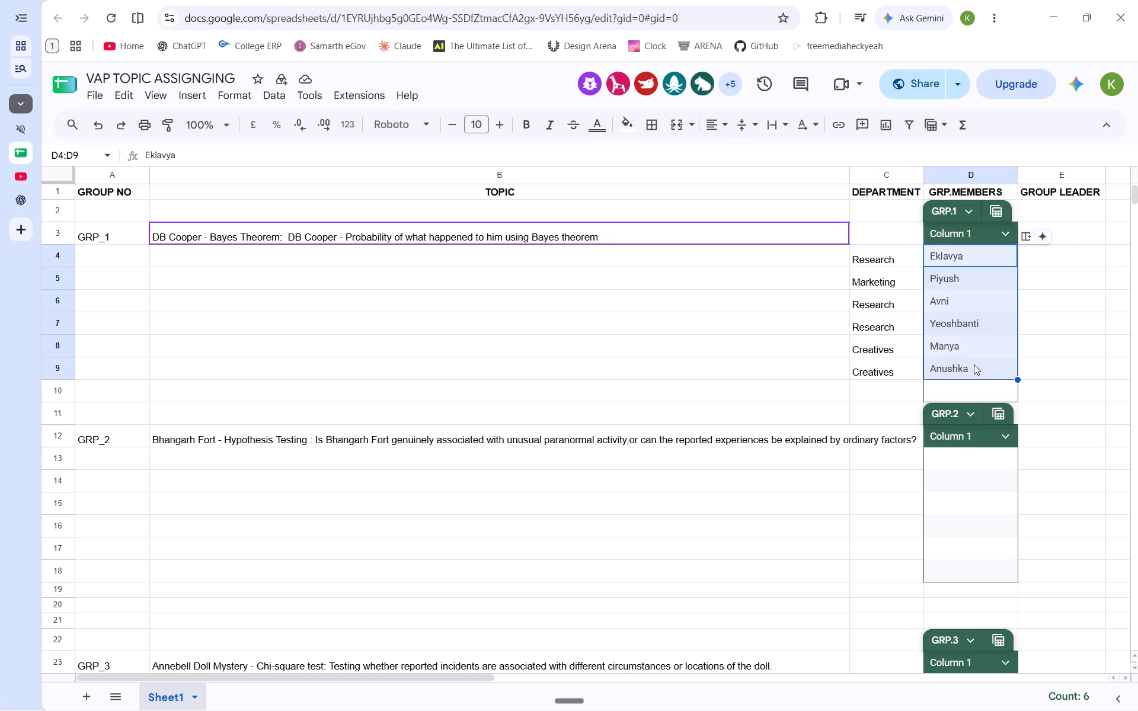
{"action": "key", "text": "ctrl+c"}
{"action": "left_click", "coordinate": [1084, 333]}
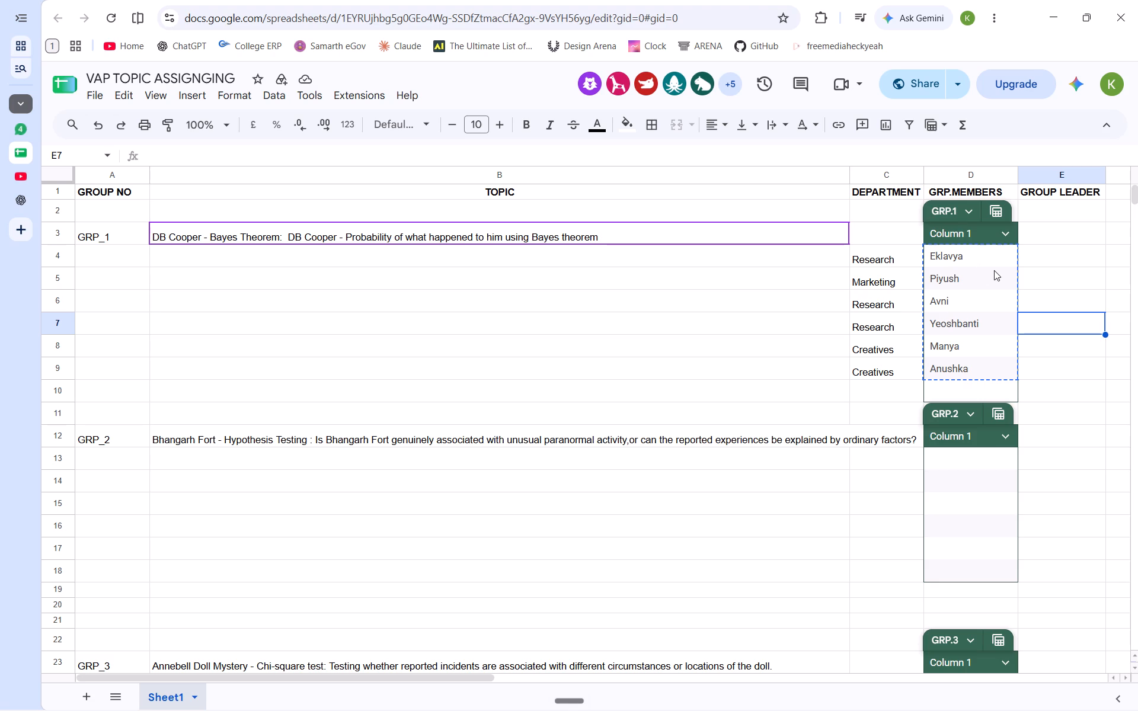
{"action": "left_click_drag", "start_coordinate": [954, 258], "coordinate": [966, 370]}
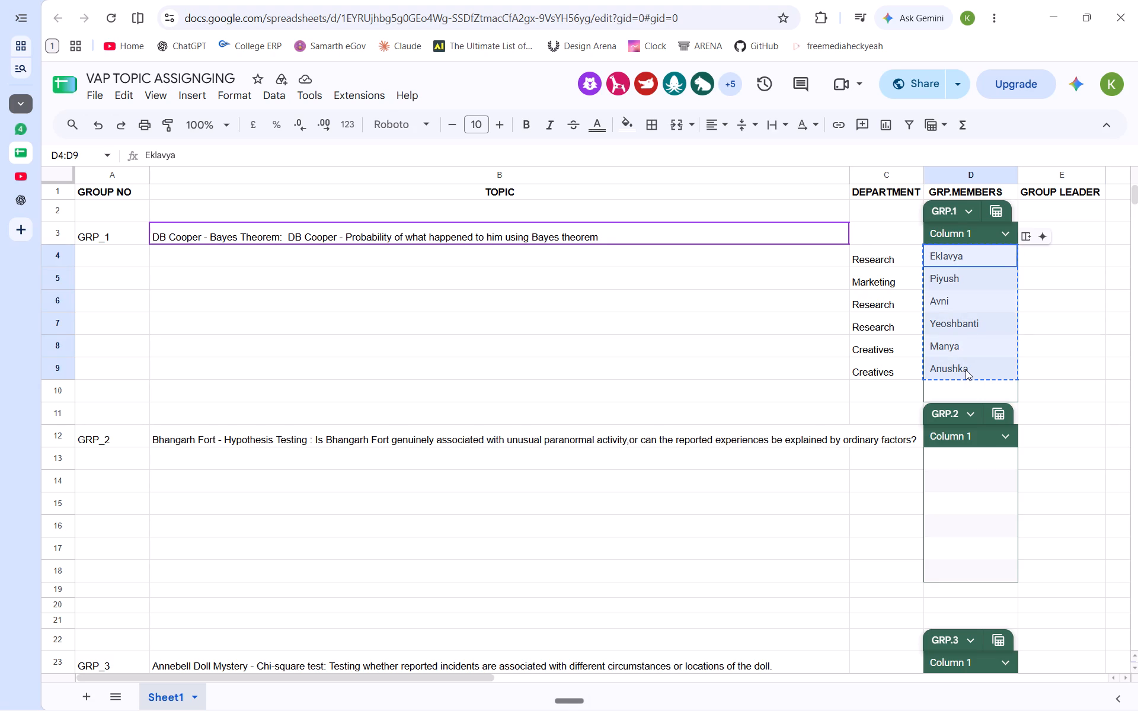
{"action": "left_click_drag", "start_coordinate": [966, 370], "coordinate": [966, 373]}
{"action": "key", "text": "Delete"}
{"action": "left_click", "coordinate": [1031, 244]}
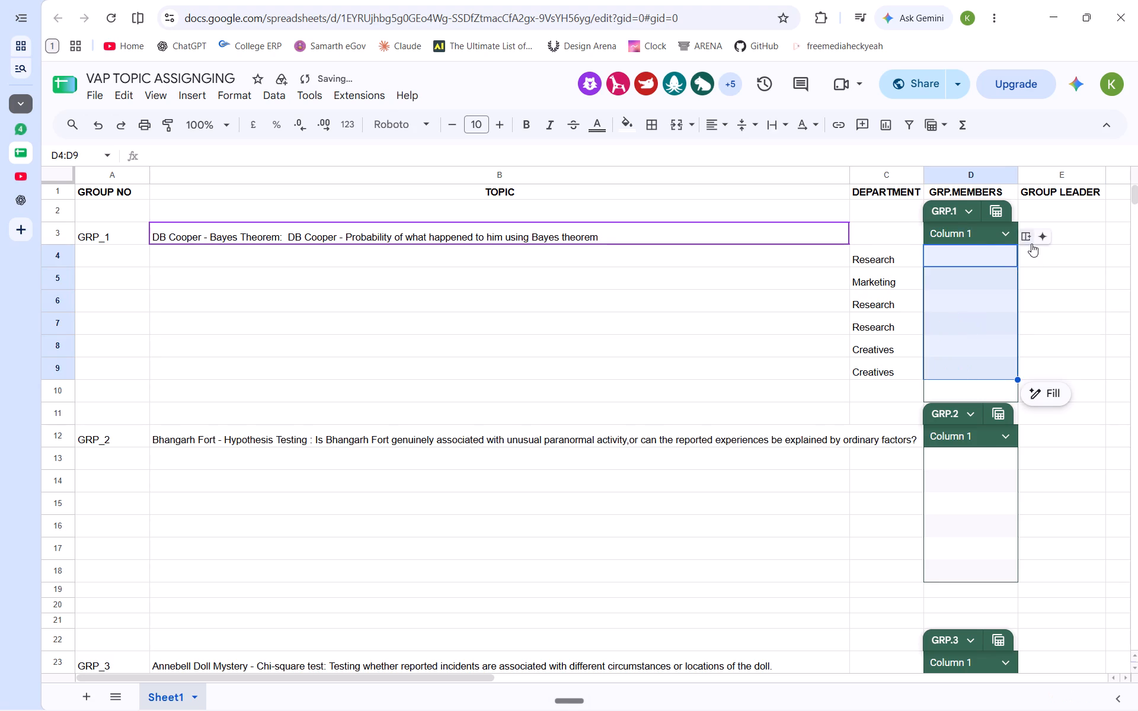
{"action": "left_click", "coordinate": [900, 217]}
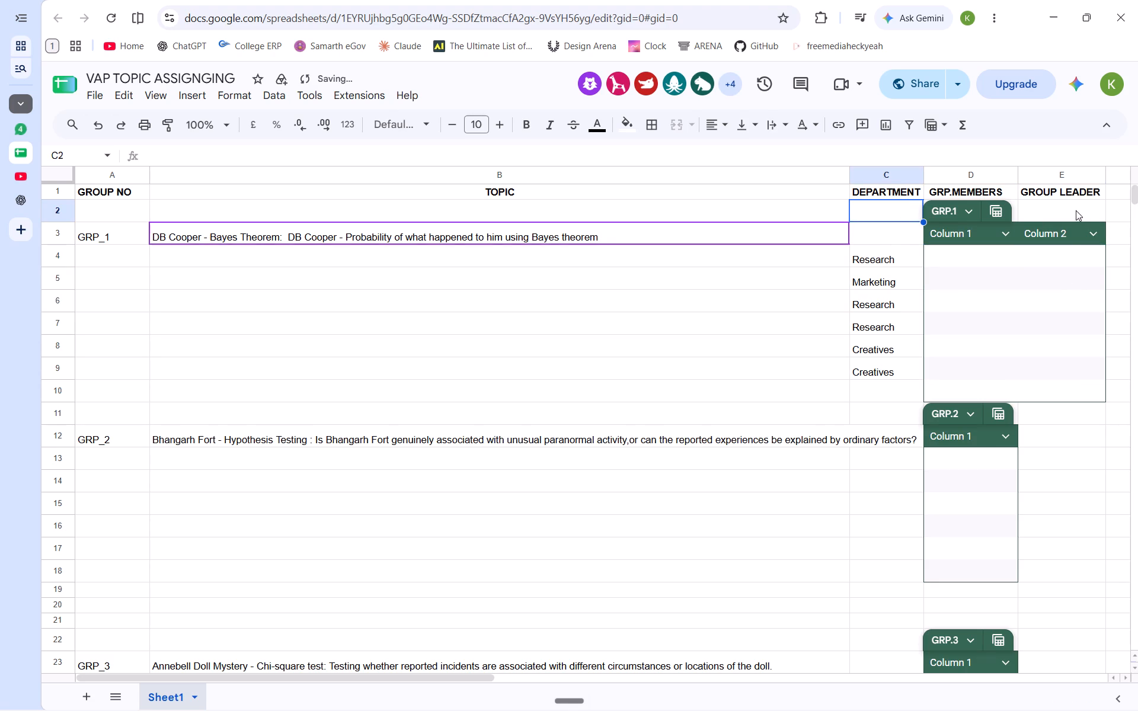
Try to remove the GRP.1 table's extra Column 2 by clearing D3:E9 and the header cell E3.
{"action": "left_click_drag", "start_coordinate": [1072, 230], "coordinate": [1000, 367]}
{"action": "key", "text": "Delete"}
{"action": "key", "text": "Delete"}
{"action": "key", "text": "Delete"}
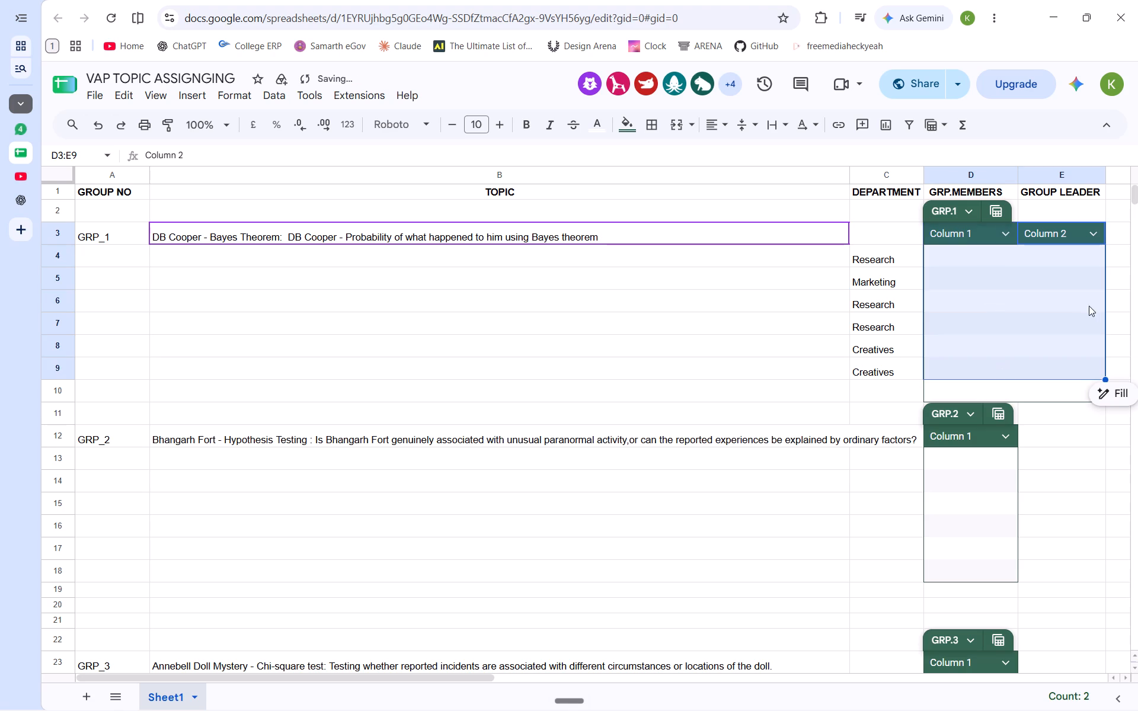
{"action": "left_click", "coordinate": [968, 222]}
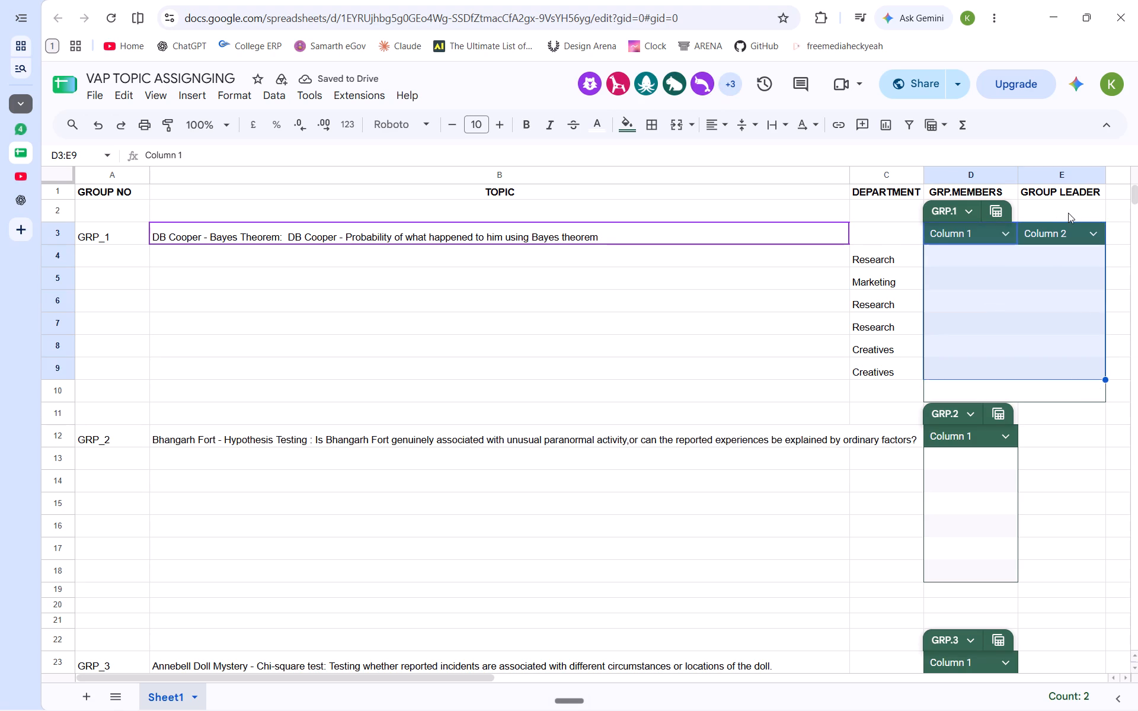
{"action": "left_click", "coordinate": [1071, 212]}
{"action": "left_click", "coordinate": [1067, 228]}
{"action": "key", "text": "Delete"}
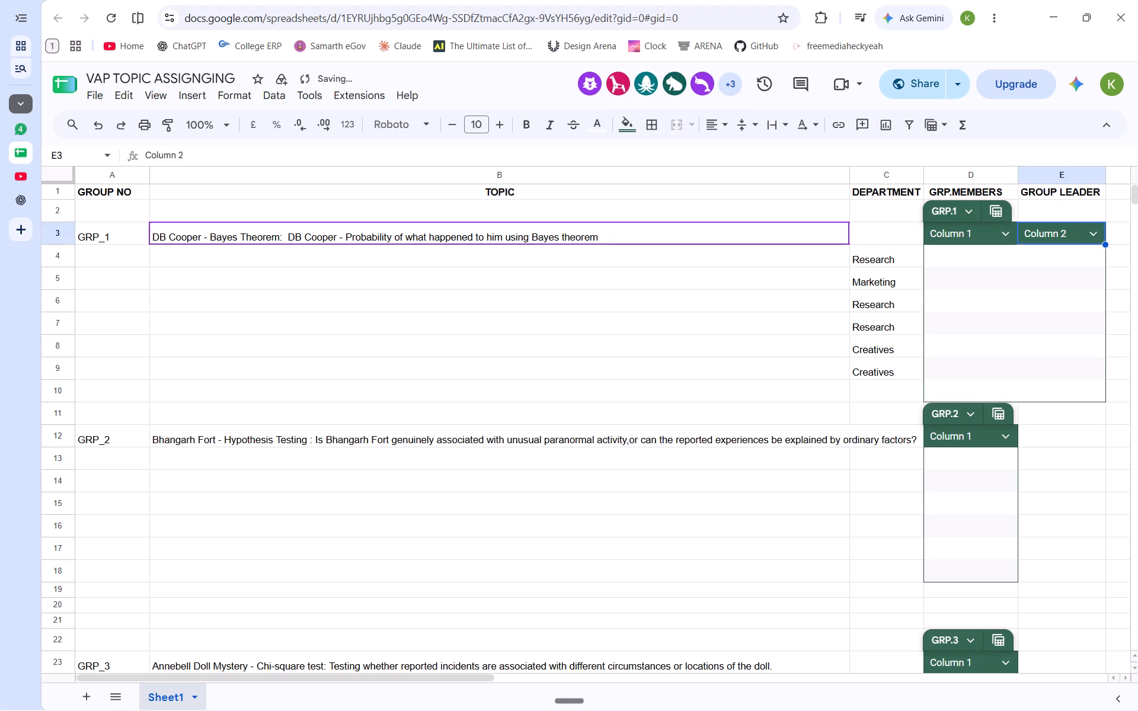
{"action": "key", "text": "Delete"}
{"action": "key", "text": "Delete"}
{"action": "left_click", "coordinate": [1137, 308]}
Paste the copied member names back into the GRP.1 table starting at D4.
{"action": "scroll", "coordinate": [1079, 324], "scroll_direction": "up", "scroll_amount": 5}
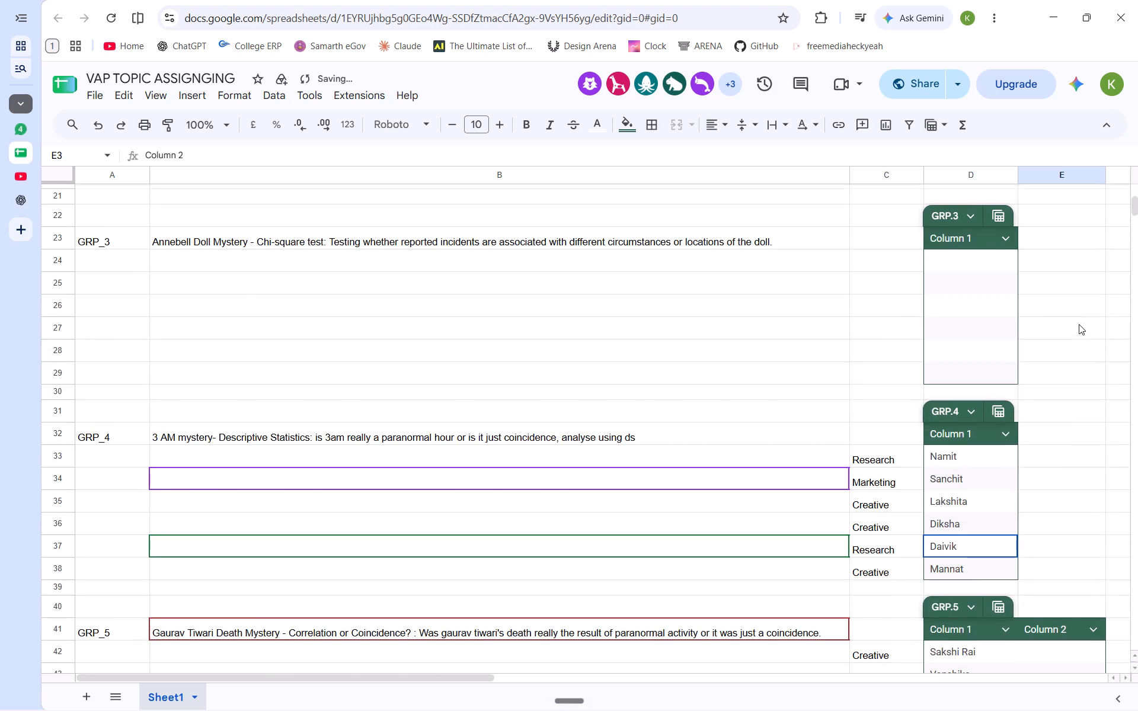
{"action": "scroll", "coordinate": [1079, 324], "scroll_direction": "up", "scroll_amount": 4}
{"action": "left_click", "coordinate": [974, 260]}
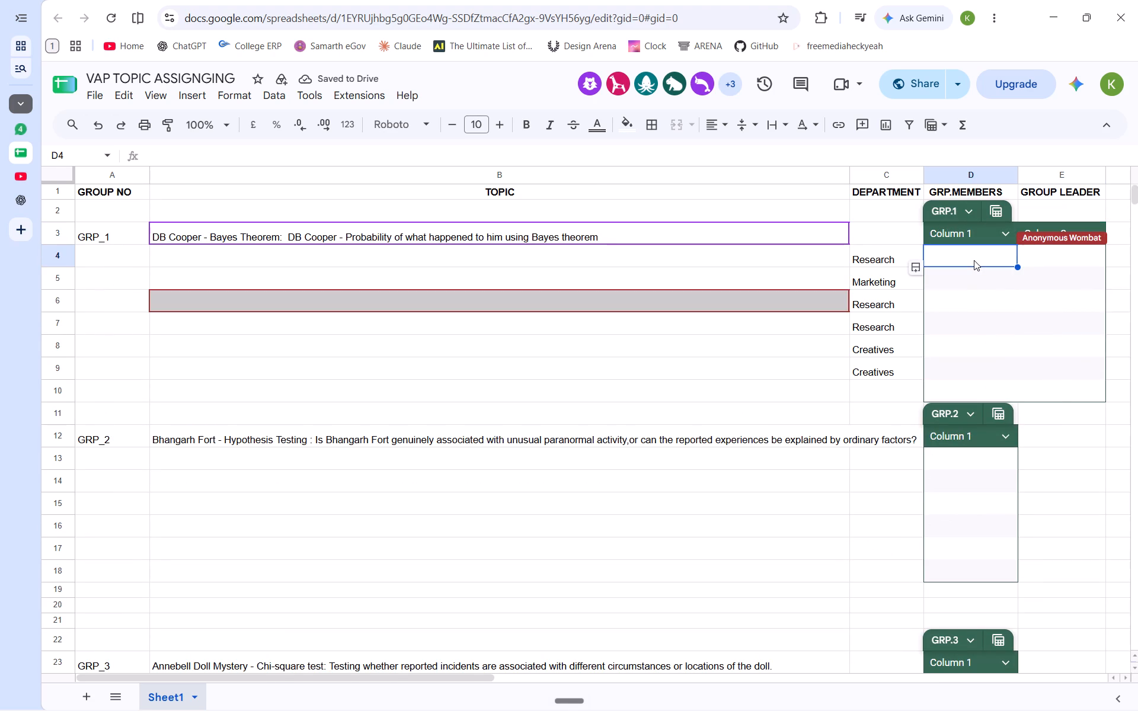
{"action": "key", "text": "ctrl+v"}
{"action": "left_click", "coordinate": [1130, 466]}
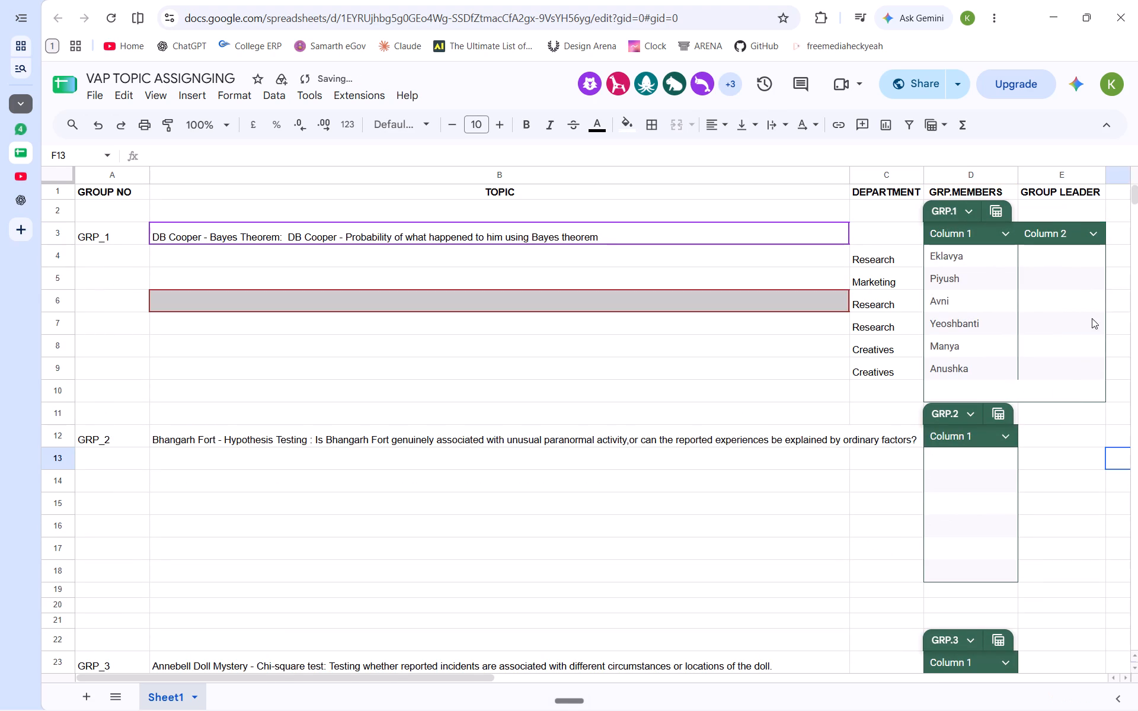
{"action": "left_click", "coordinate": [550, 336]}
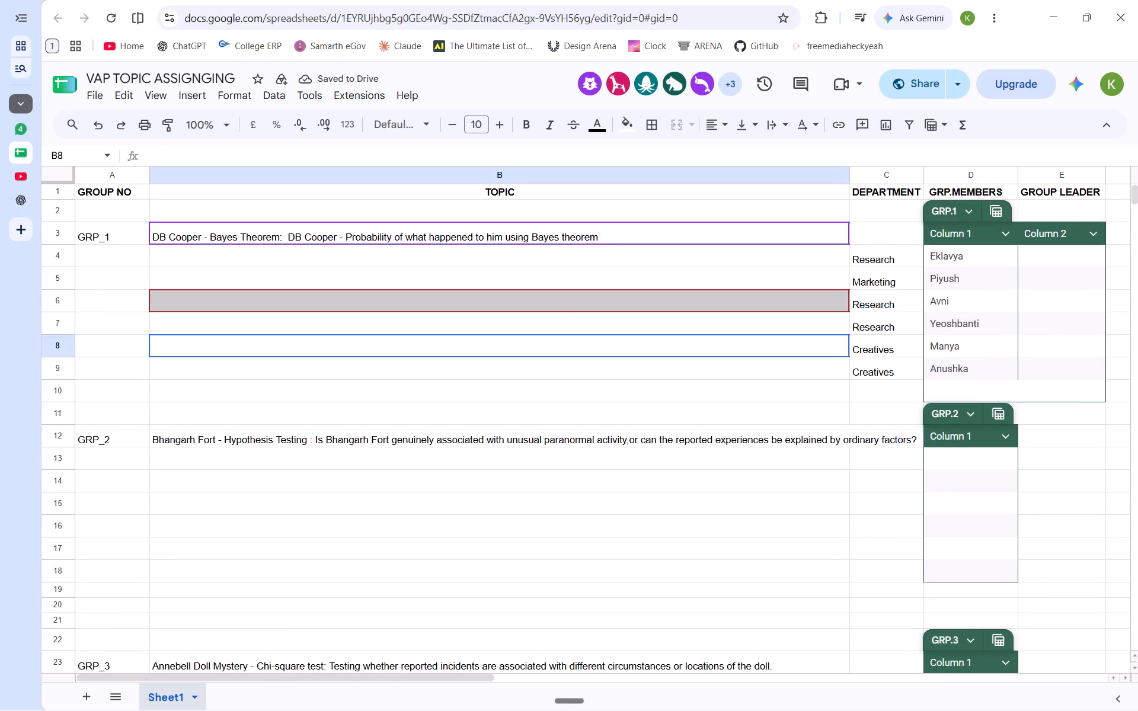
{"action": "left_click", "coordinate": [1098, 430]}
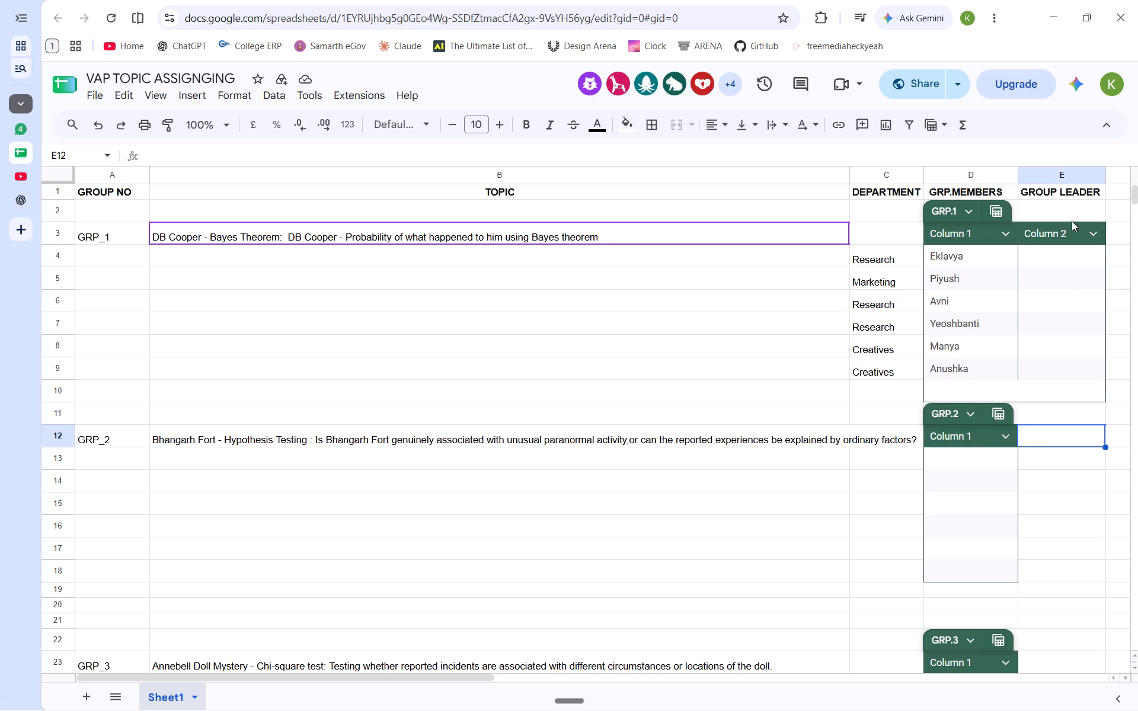
Copy the member names from D4:D9, delete the whole GRP.1 table, and paste the names back into the same cells.
{"action": "left_click", "coordinate": [970, 211]}
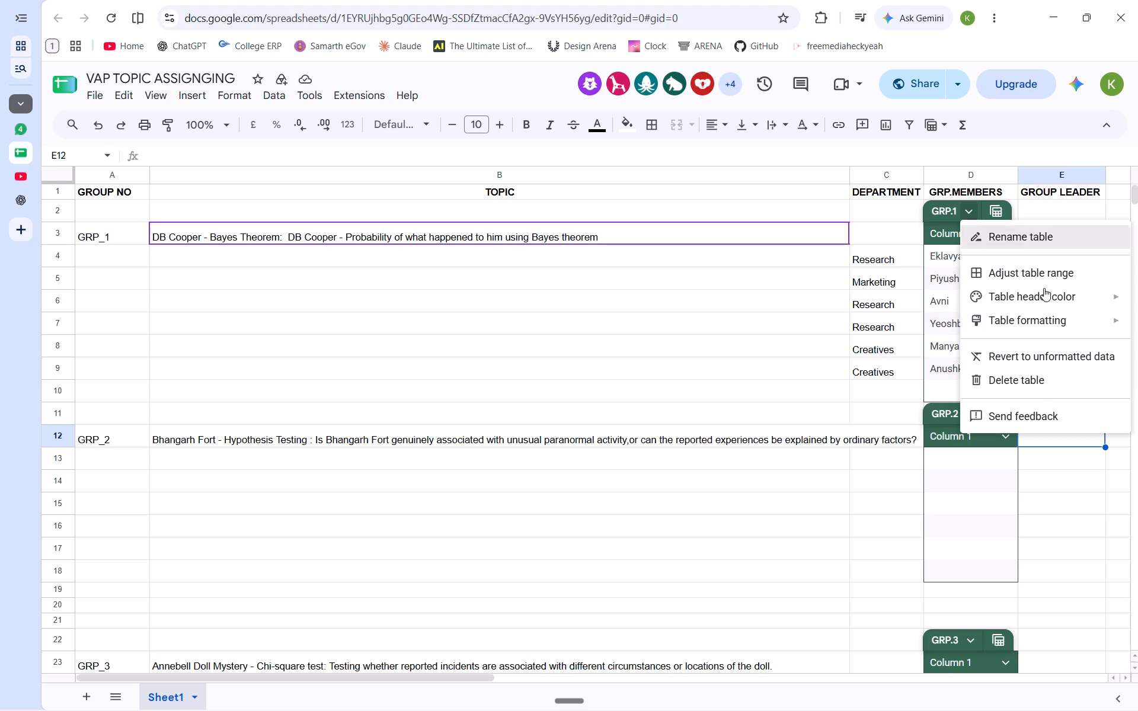
{"action": "left_click", "coordinate": [1130, 497]}
{"action": "left_click_drag", "start_coordinate": [983, 261], "coordinate": [960, 371]}
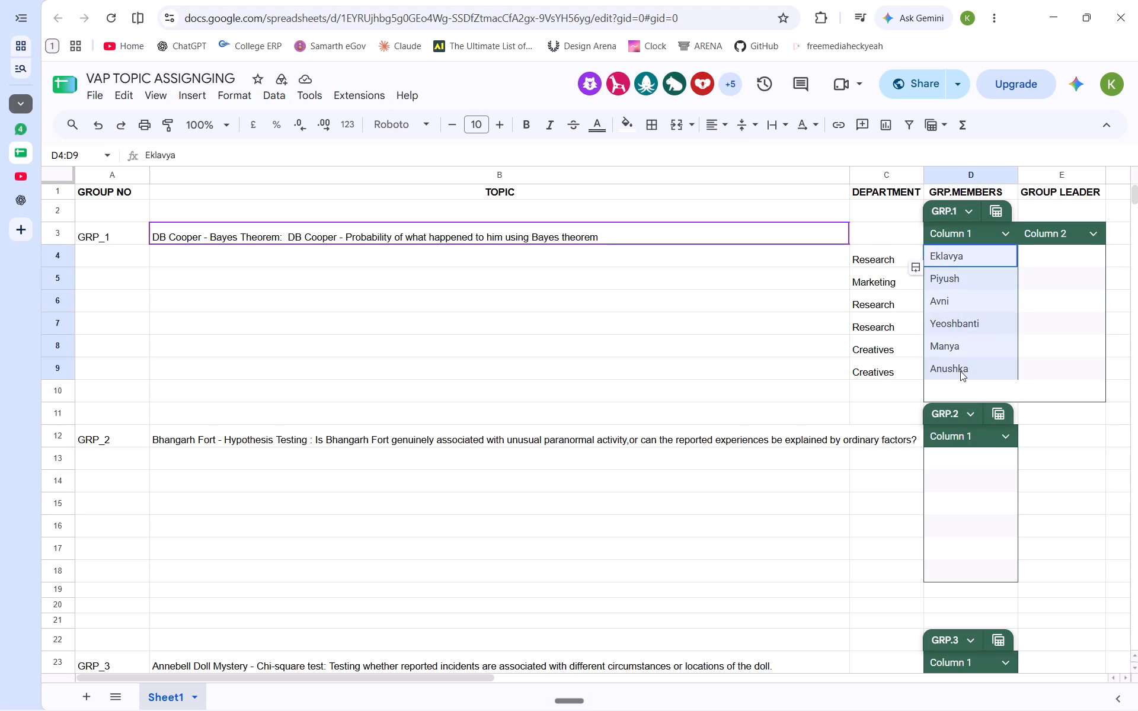
{"action": "left_click_drag", "start_coordinate": [960, 371], "coordinate": [959, 375]}
{"action": "key", "text": "ctrl+c"}
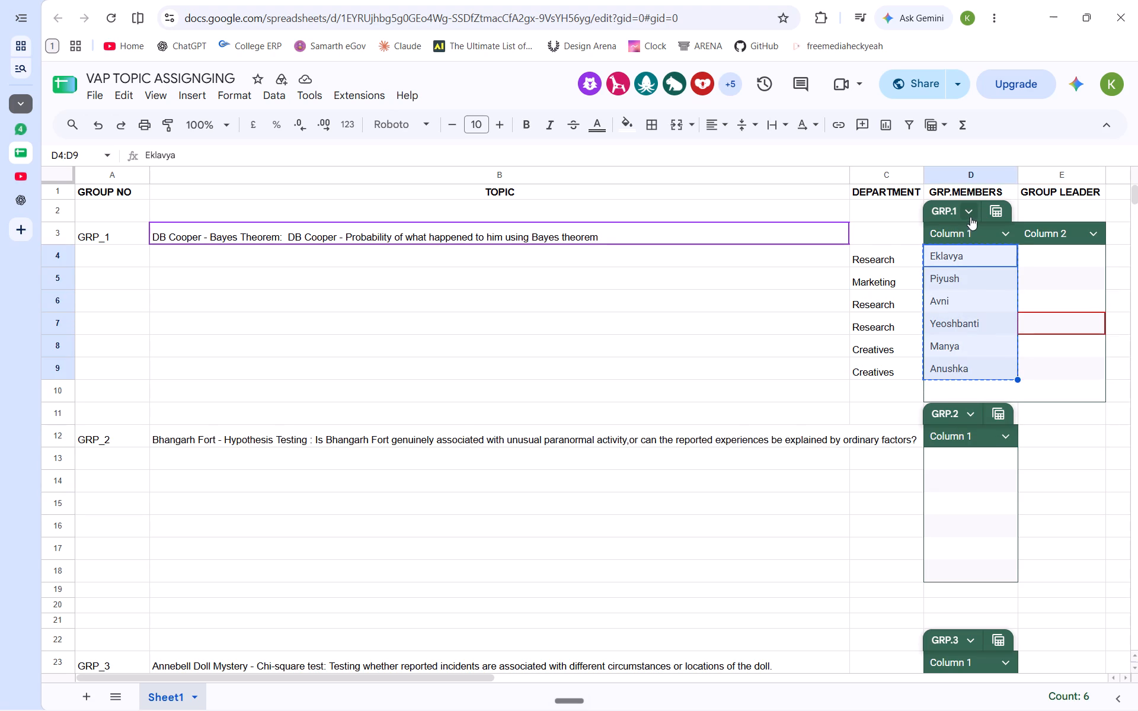
{"action": "left_click", "coordinate": [970, 216]}
{"action": "left_click", "coordinate": [1019, 385]}
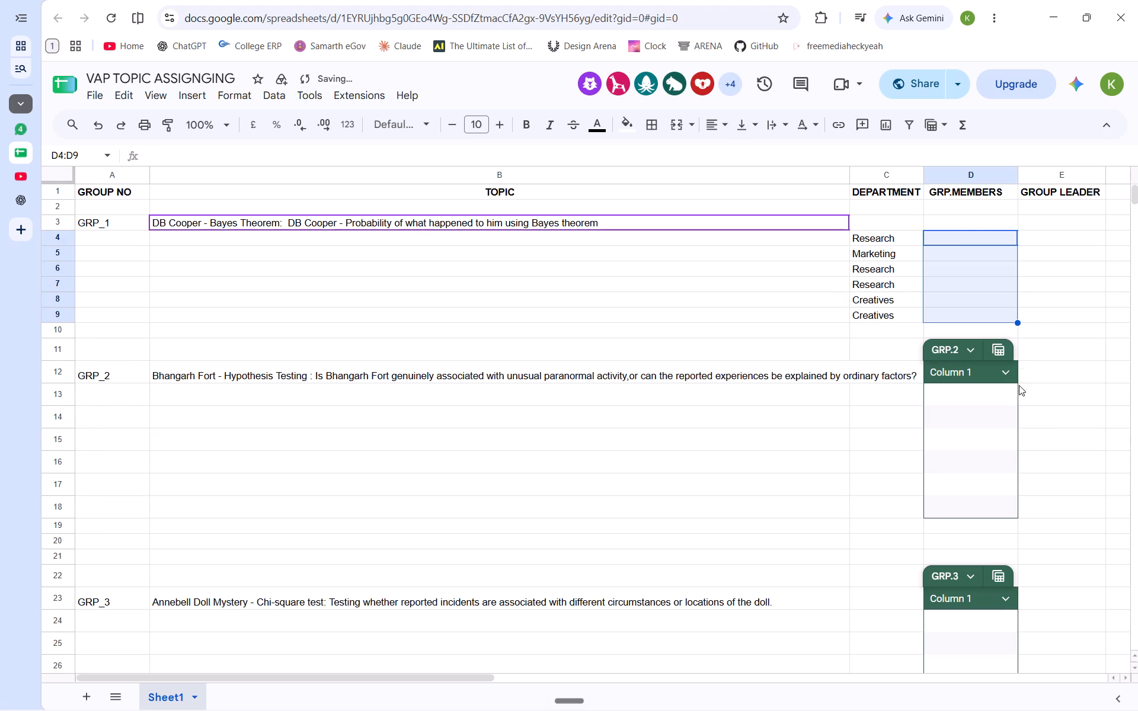
{"action": "key", "text": "ctrl+v"}
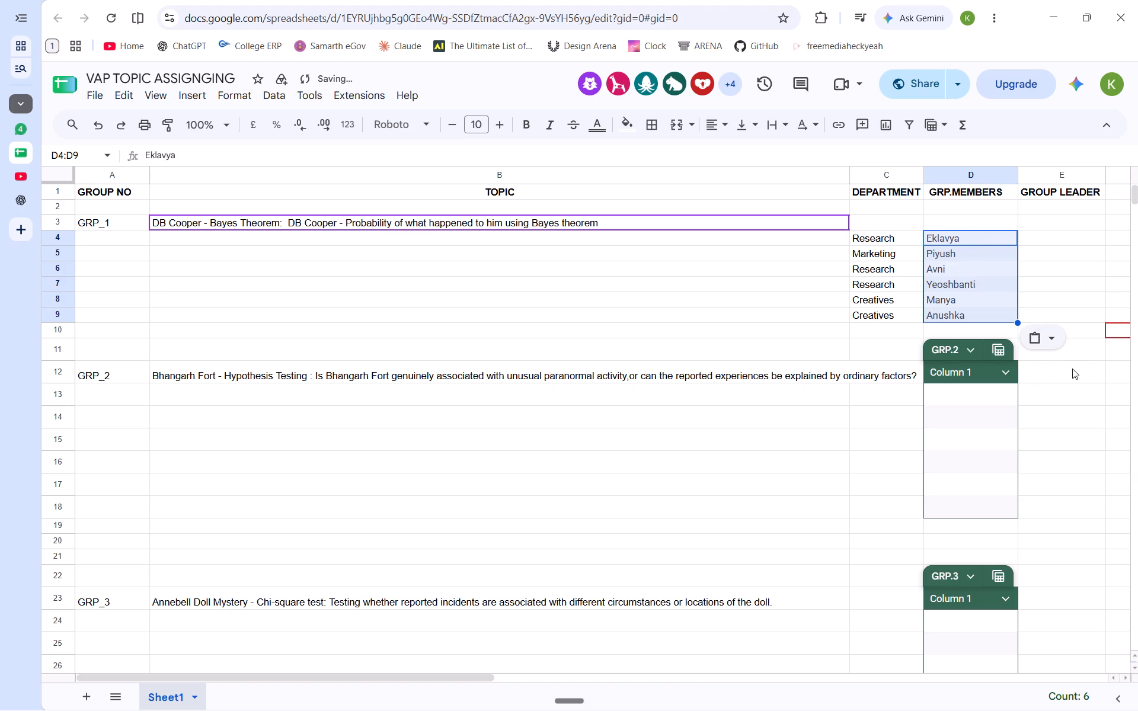
{"action": "left_click", "coordinate": [1080, 378]}
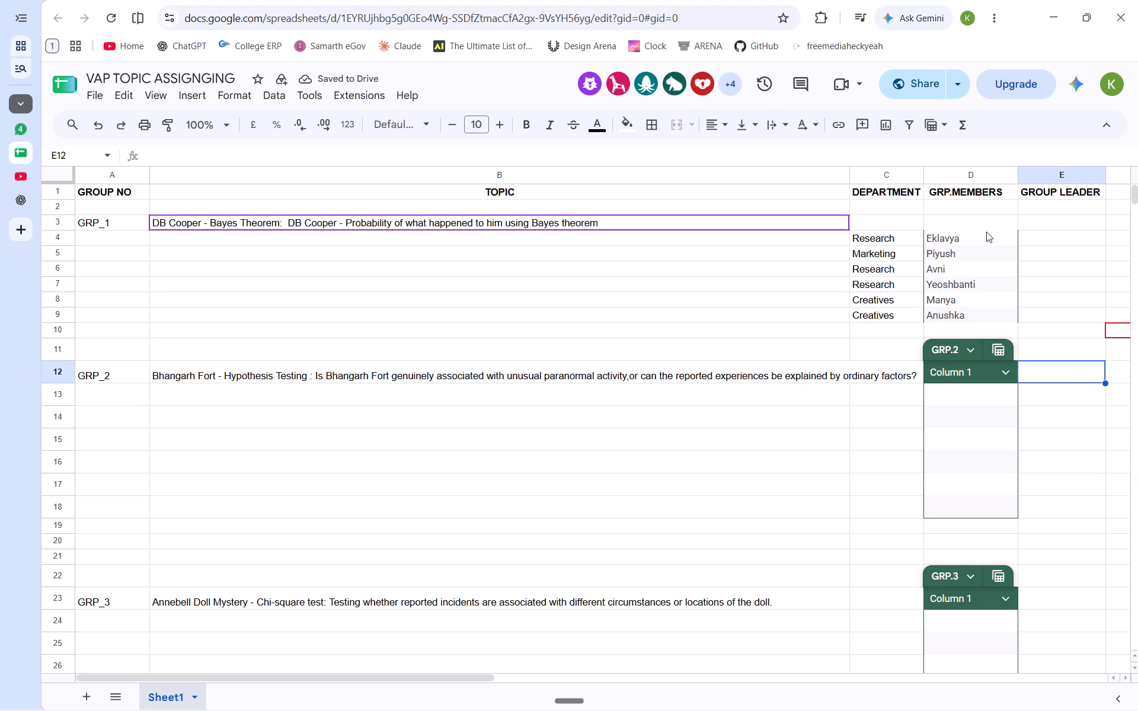
Fill the GRP_1 member cells D4:D9 with plain white in place of the alternating row shading.
{"action": "left_click_drag", "start_coordinate": [987, 229], "coordinate": [984, 277]}
{"action": "left_click", "coordinate": [1040, 354]}
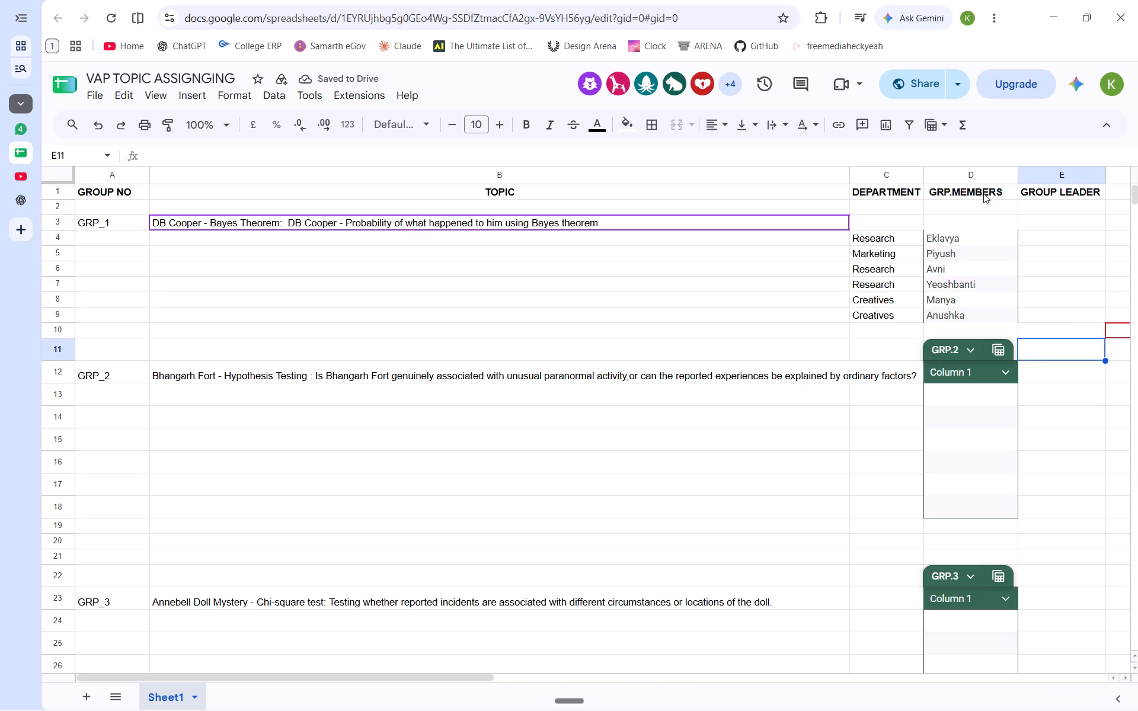
{"action": "left_click_drag", "start_coordinate": [984, 238], "coordinate": [987, 319]}
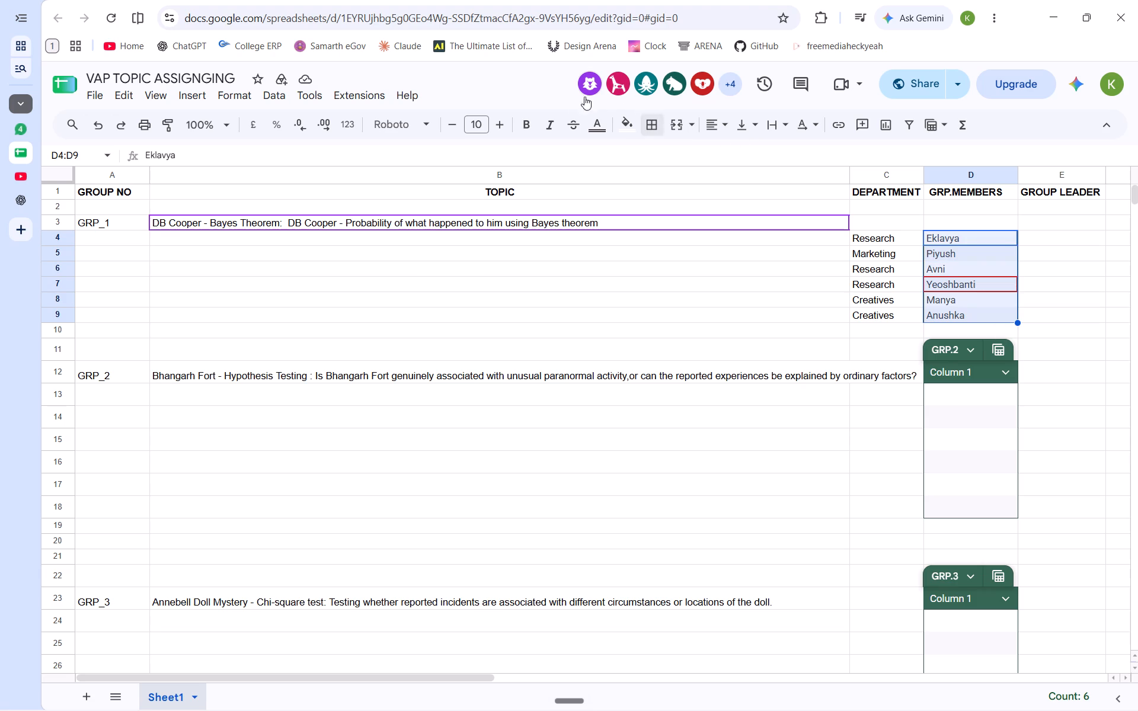
{"action": "left_click", "coordinate": [625, 129]}
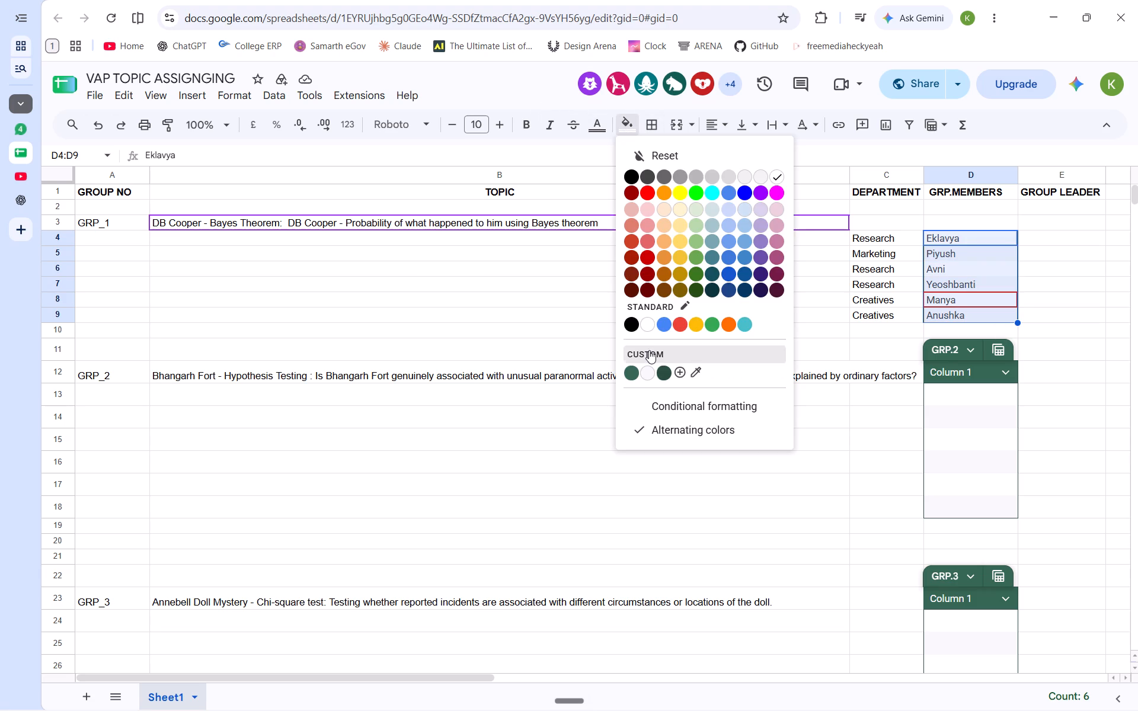
{"action": "left_click", "coordinate": [645, 319]}
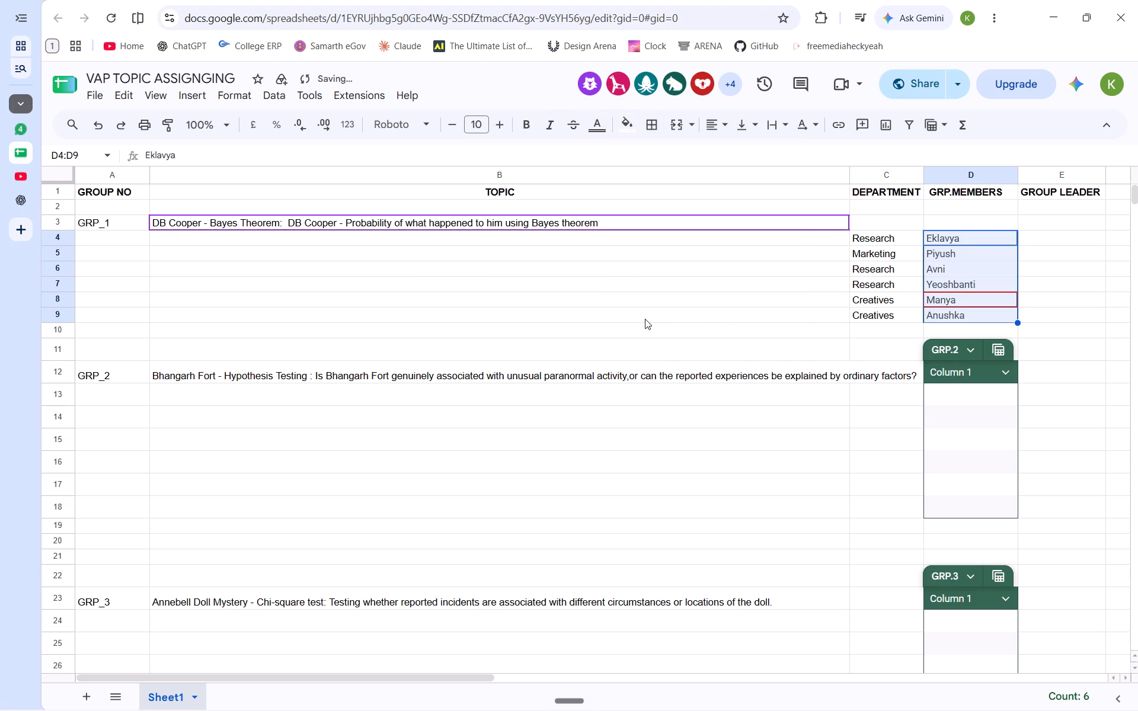
{"action": "left_click", "coordinate": [683, 346]}
Apply black borders to all sides of the GRP_1 member cells D4:D9.
{"action": "left_click_drag", "start_coordinate": [997, 236], "coordinate": [996, 311]}
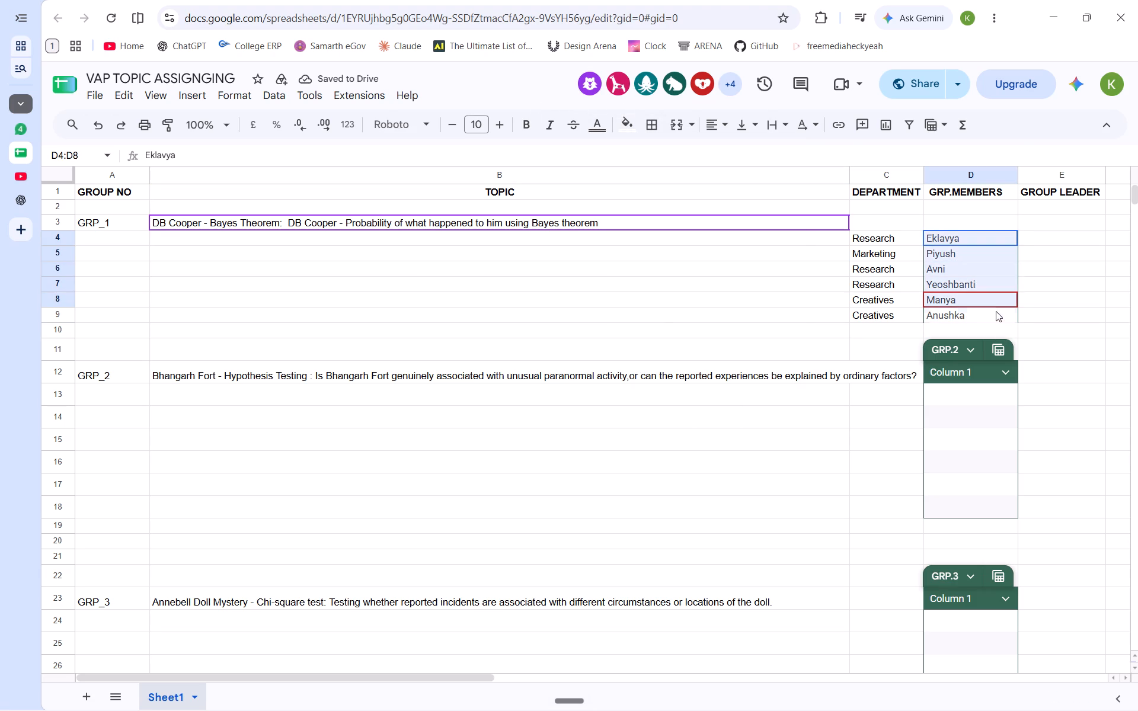
{"action": "left_click_drag", "start_coordinate": [996, 311], "coordinate": [996, 321]}
{"action": "left_click", "coordinate": [646, 123]}
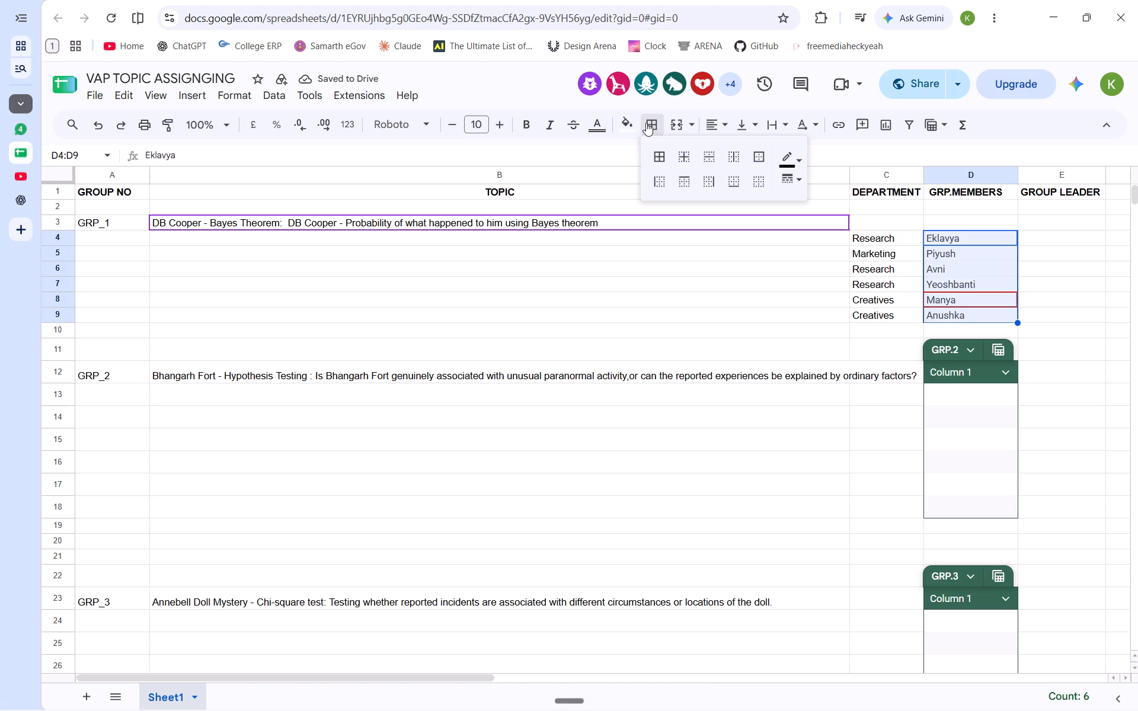
{"action": "left_click", "coordinate": [656, 156]}
{"action": "left_click", "coordinate": [664, 267]}
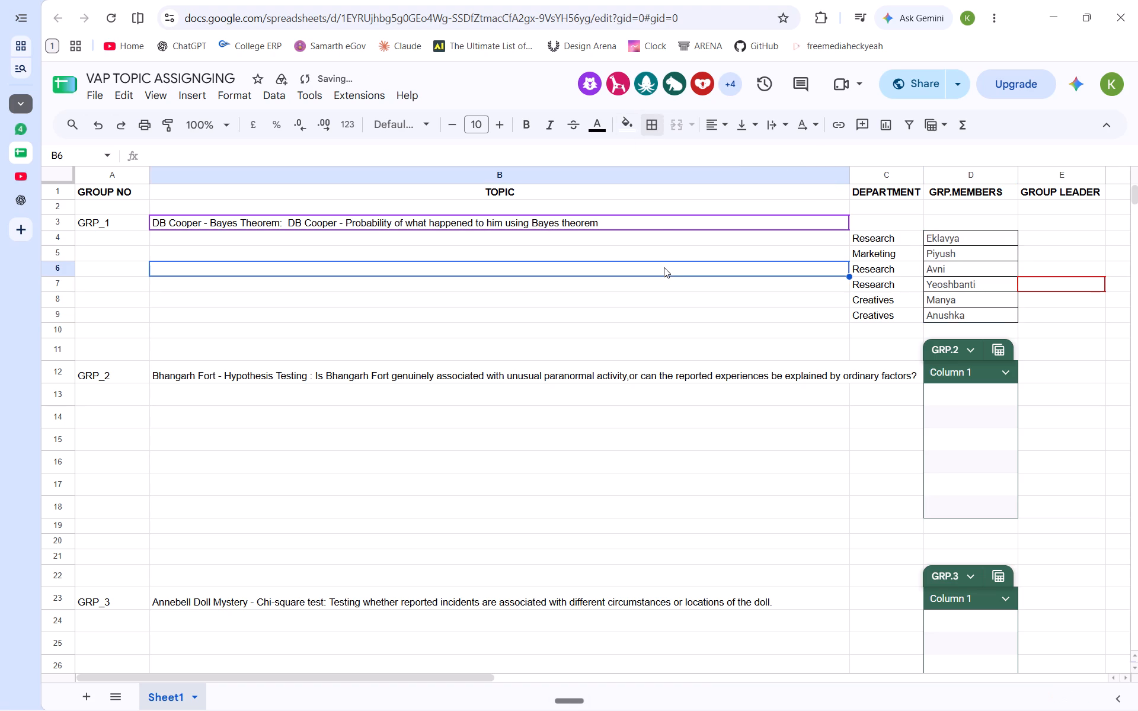
{"action": "left_click", "coordinate": [1081, 389]}
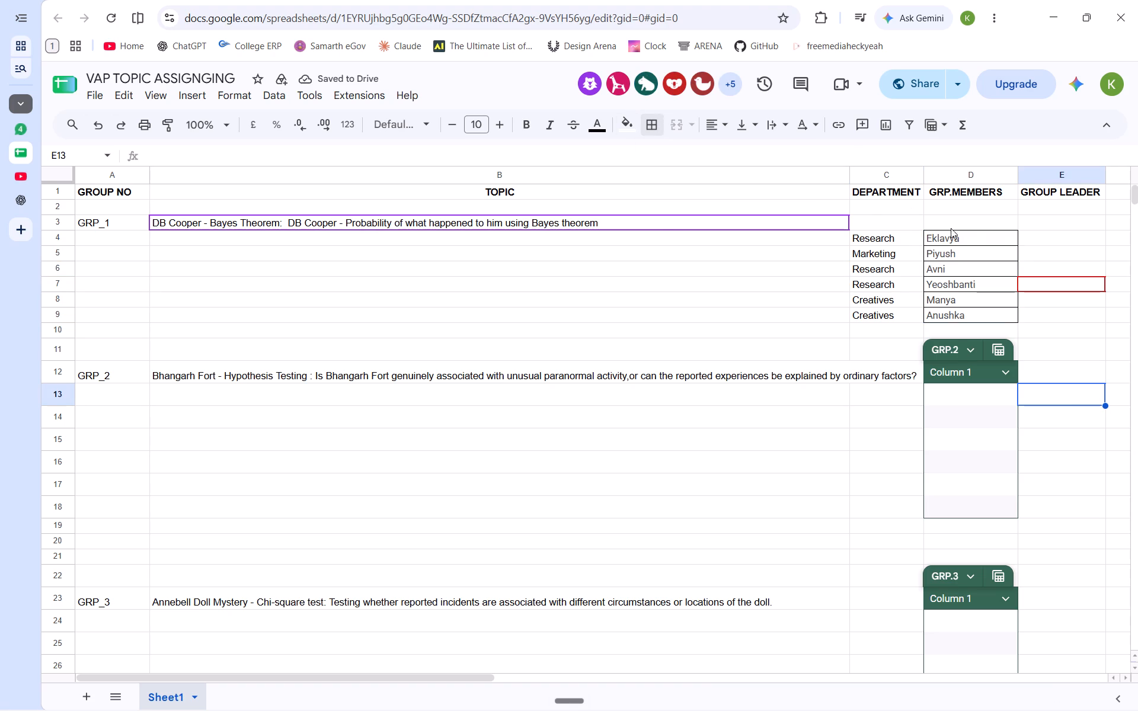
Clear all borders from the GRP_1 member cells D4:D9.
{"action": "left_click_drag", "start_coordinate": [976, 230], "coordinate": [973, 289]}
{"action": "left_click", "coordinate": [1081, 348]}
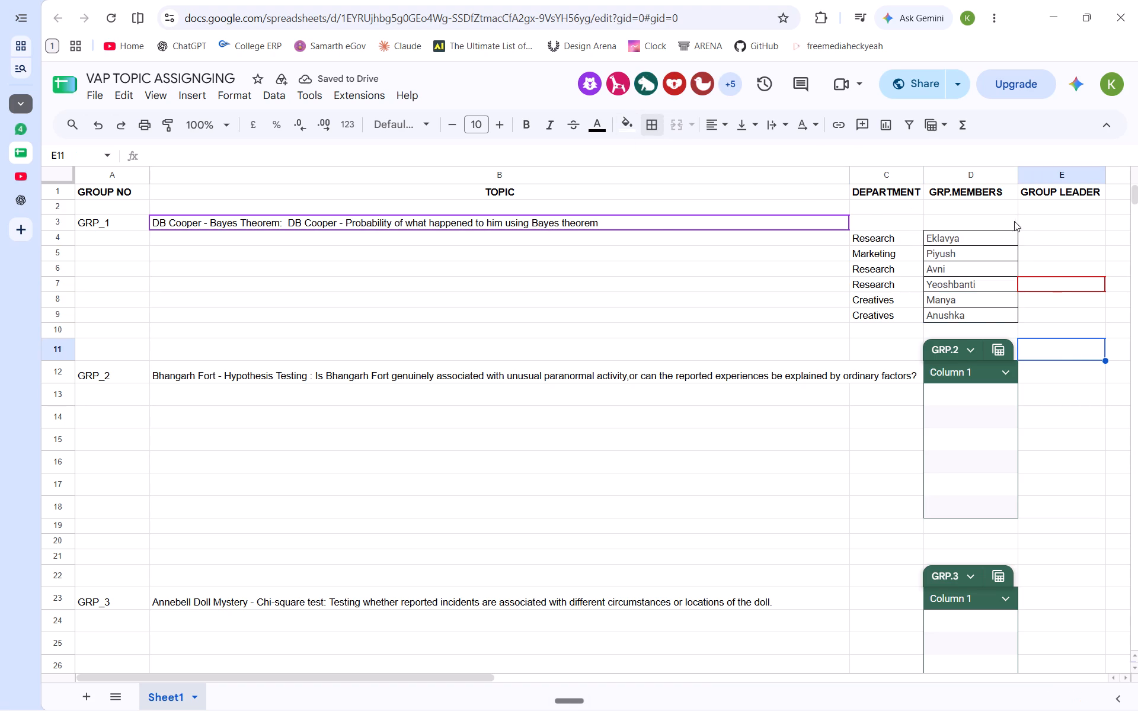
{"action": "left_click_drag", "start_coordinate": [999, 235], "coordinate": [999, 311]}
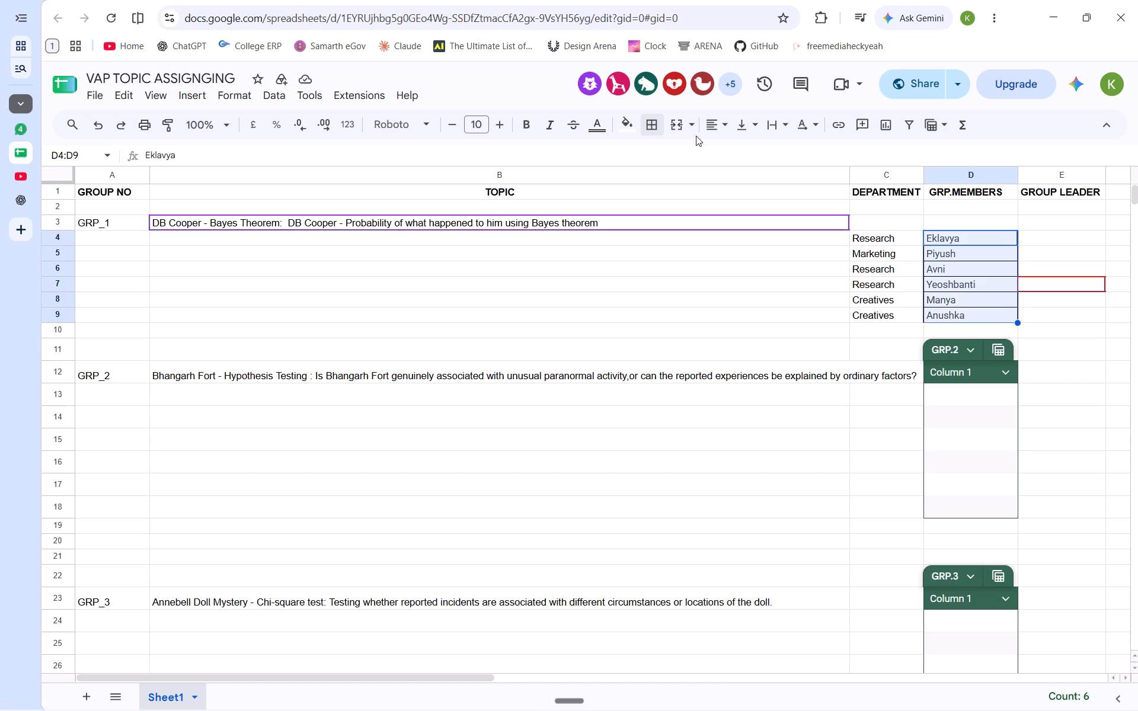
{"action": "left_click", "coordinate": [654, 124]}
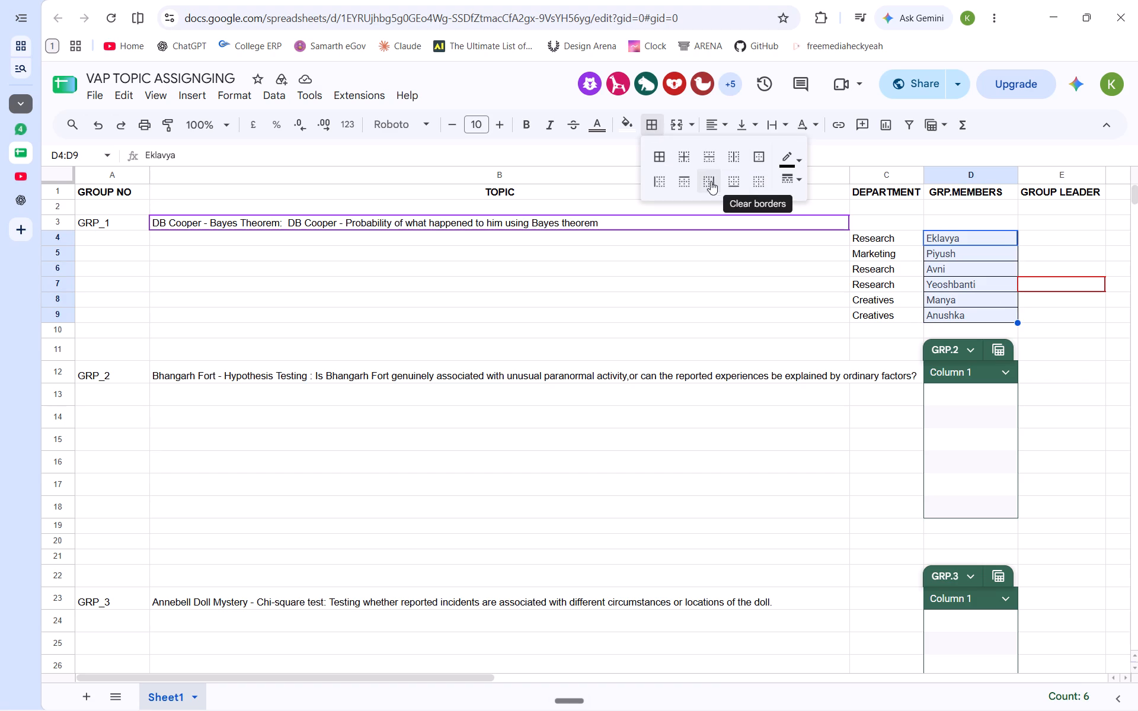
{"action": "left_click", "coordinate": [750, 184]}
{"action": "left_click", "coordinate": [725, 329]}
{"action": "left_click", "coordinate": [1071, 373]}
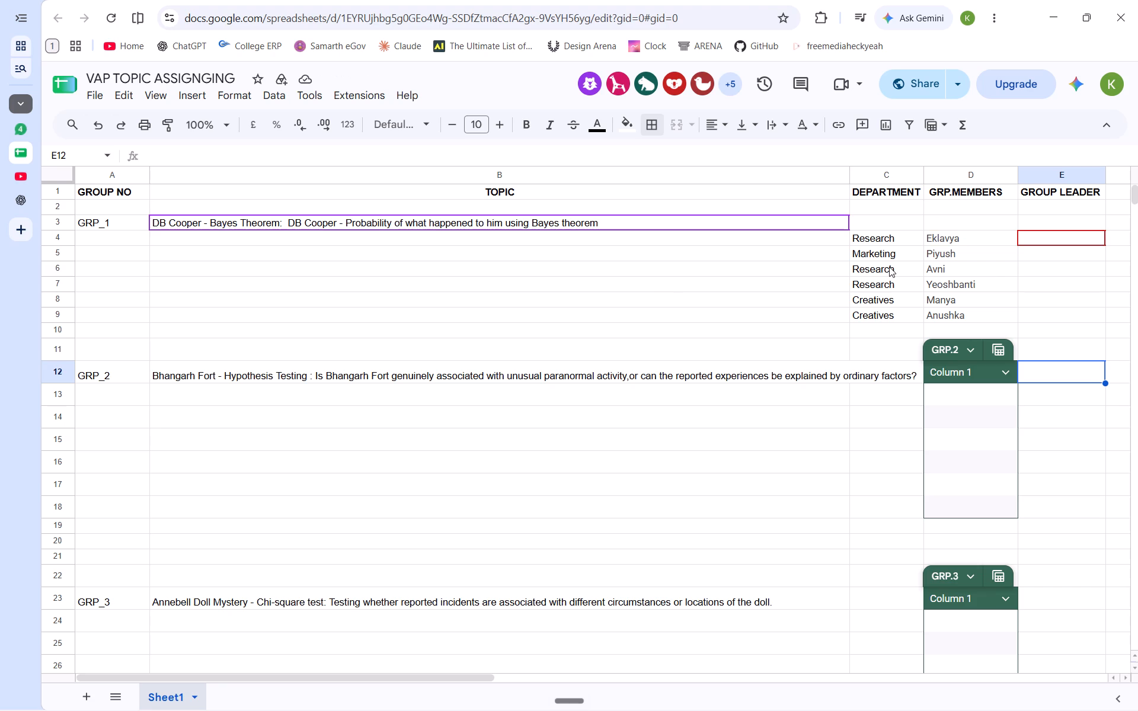
Move the GRP_1 department entries from C4:C9 up one row so they start at C3.
{"action": "left_click_drag", "start_coordinate": [883, 236], "coordinate": [888, 307]}
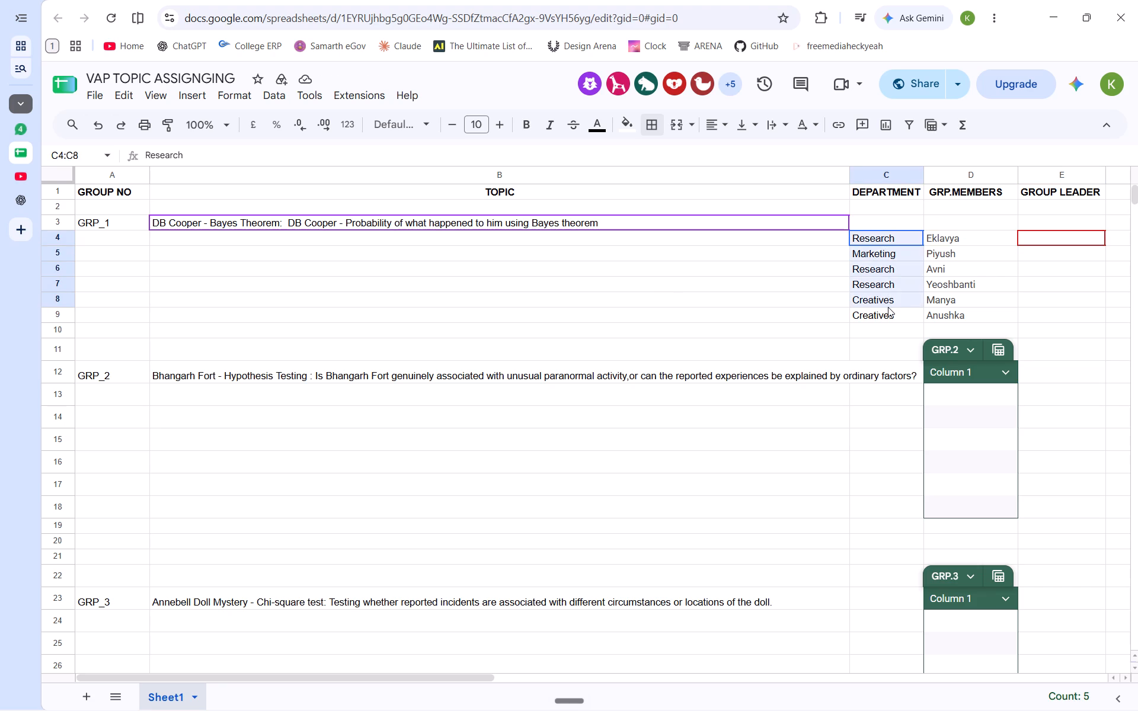
{"action": "left_click_drag", "start_coordinate": [888, 307], "coordinate": [889, 317]}
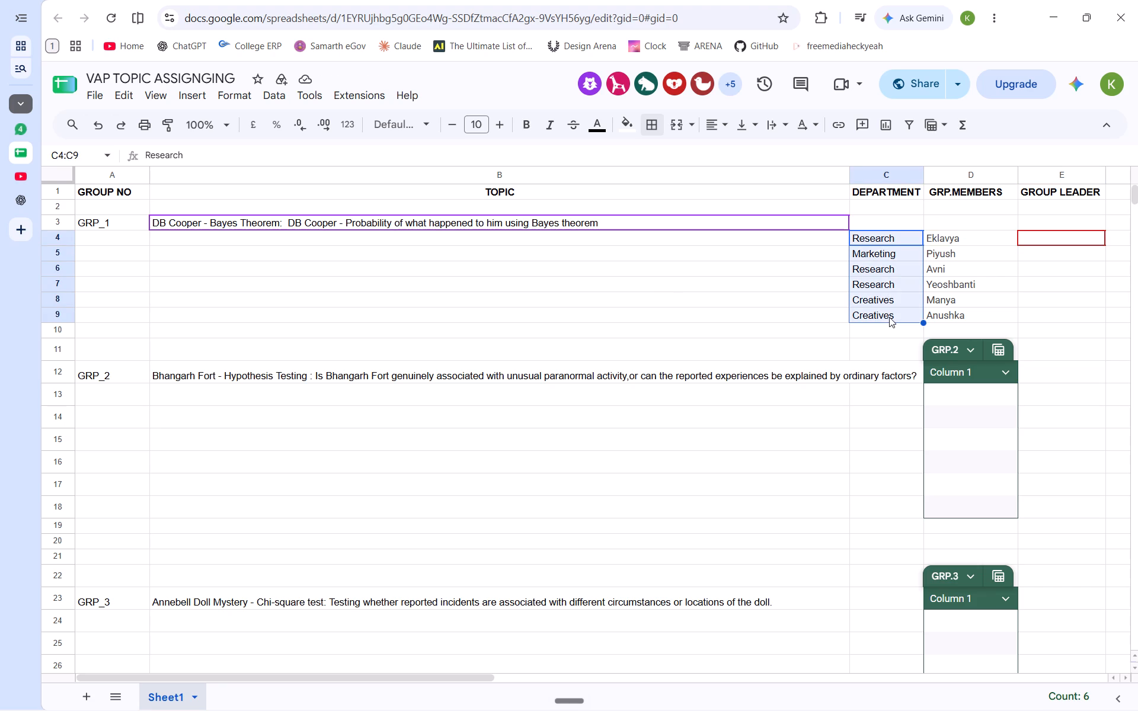
{"action": "key", "text": "ctrl+x"}
{"action": "left_click", "coordinate": [880, 220]}
{"action": "key", "text": "ctrl+v"}
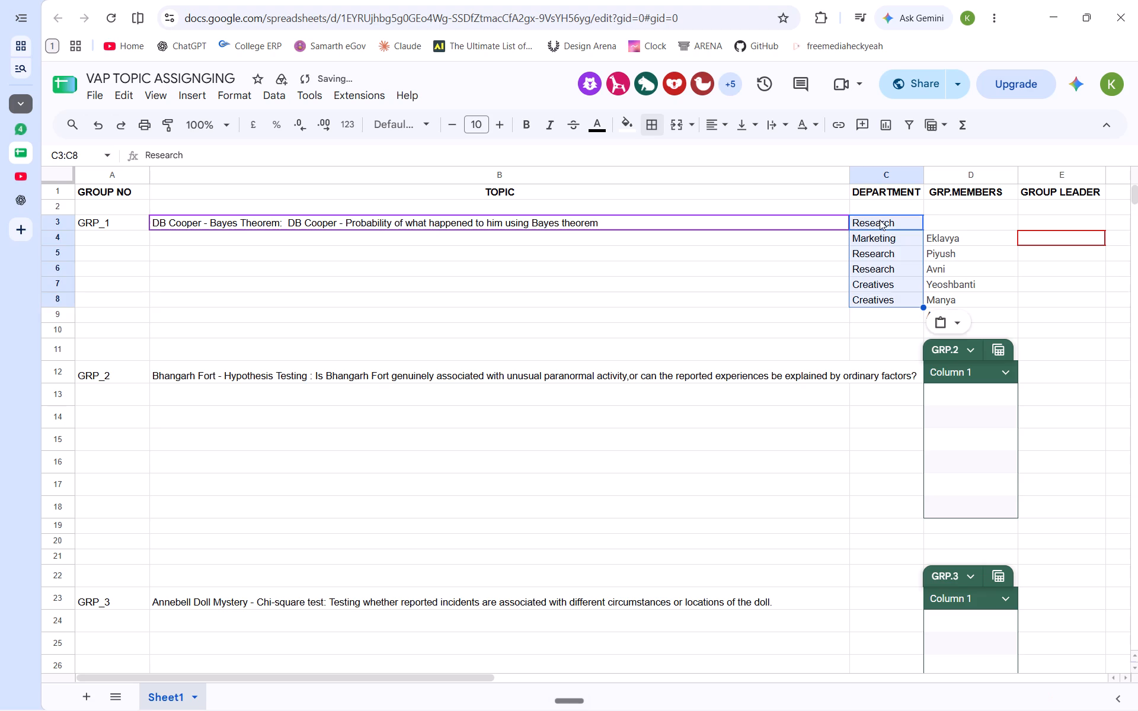
Move the GRP_1 member names from D4:D9 up one row so they start at D3.
{"action": "left_click_drag", "start_coordinate": [968, 237], "coordinate": [979, 312]}
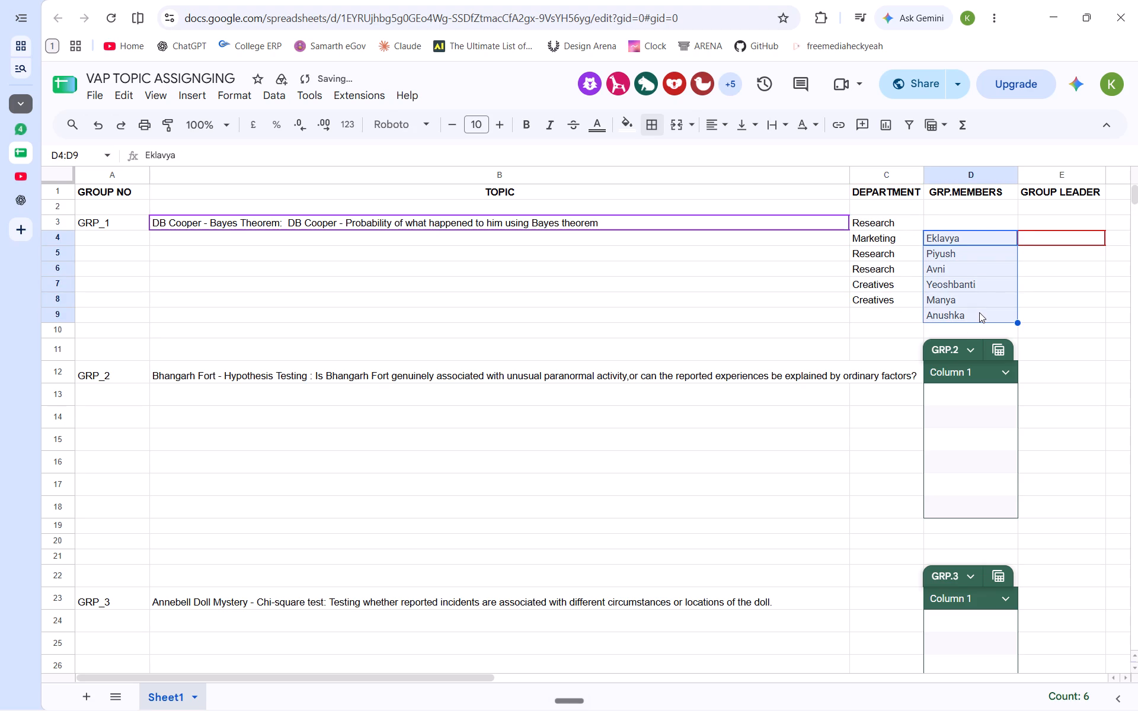
{"action": "key", "text": "ctrl+x"}
{"action": "left_click", "coordinate": [949, 224]}
{"action": "key", "text": "ctrl+v"}
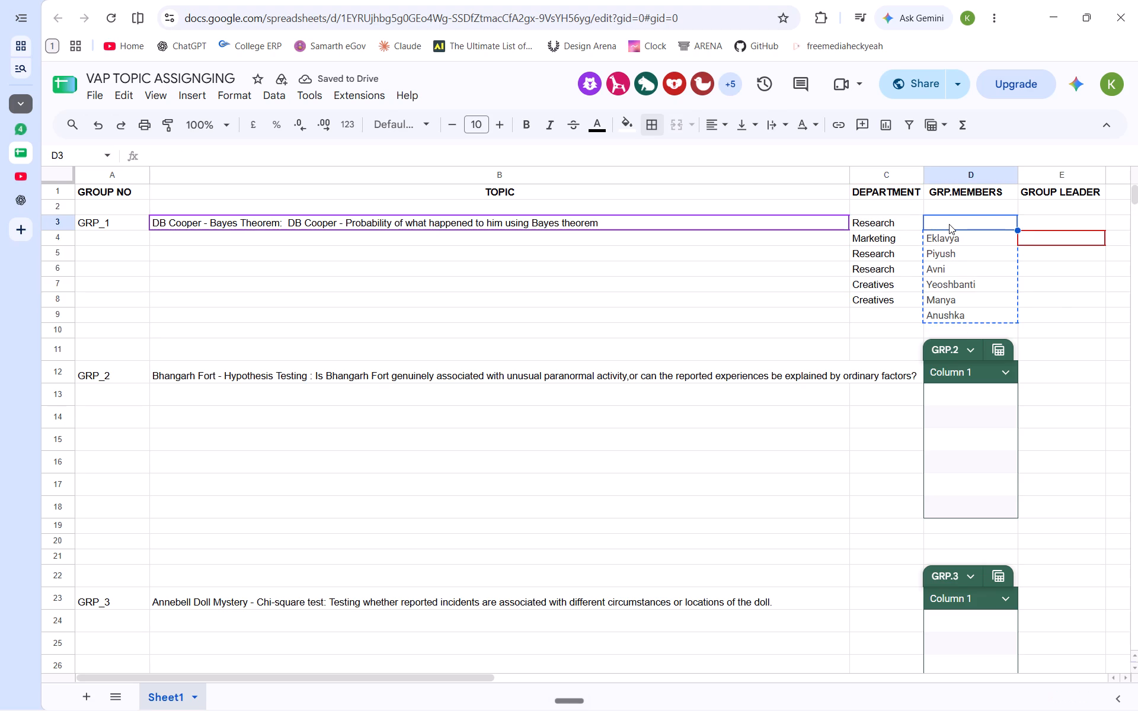
{"action": "left_click", "coordinate": [776, 313]}
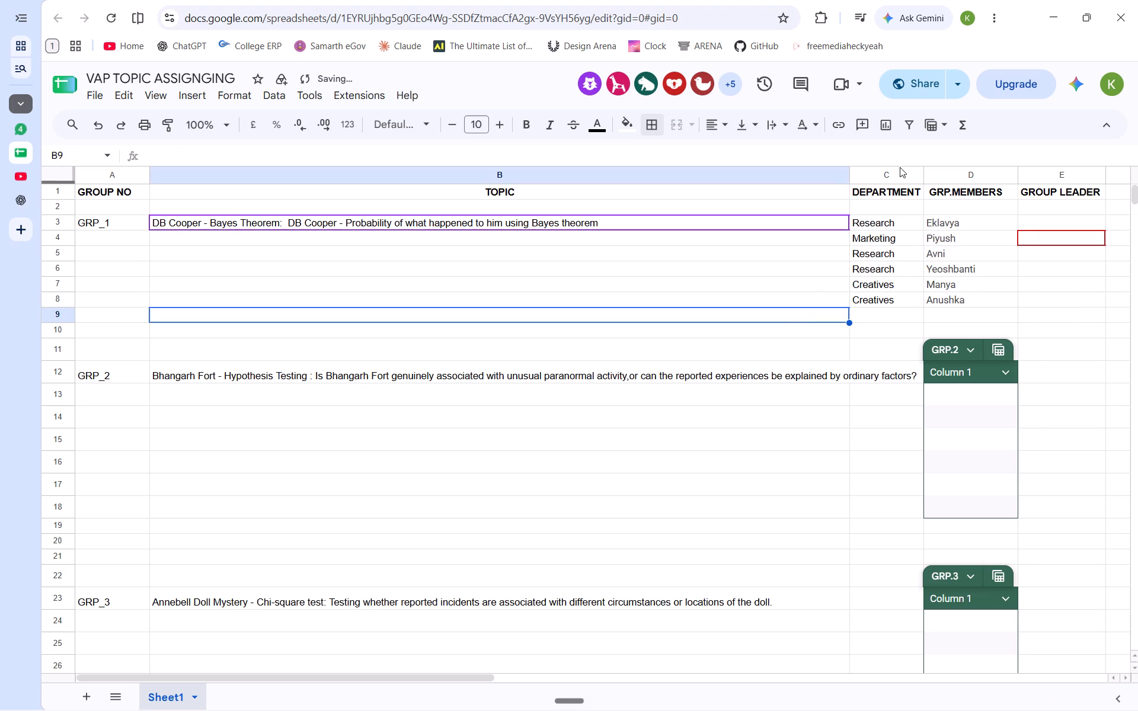
Auto-fit the width of the TOPIC column B to its contents.
{"action": "left_click_drag", "start_coordinate": [849, 173], "coordinate": [740, 197]}
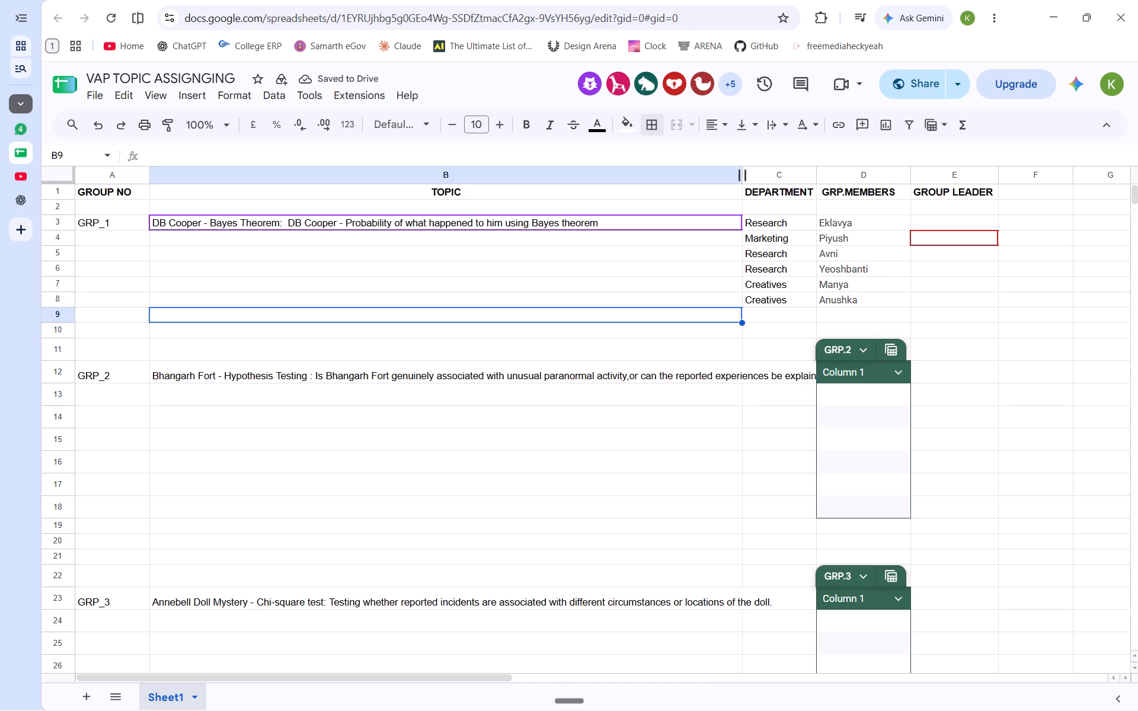
{"action": "double_click", "coordinate": [742, 175]}
Delete the whole empty GRP.2 member table in column D.
{"action": "scroll", "coordinate": [944, 334], "scroll_direction": "left", "scroll_amount": 7}
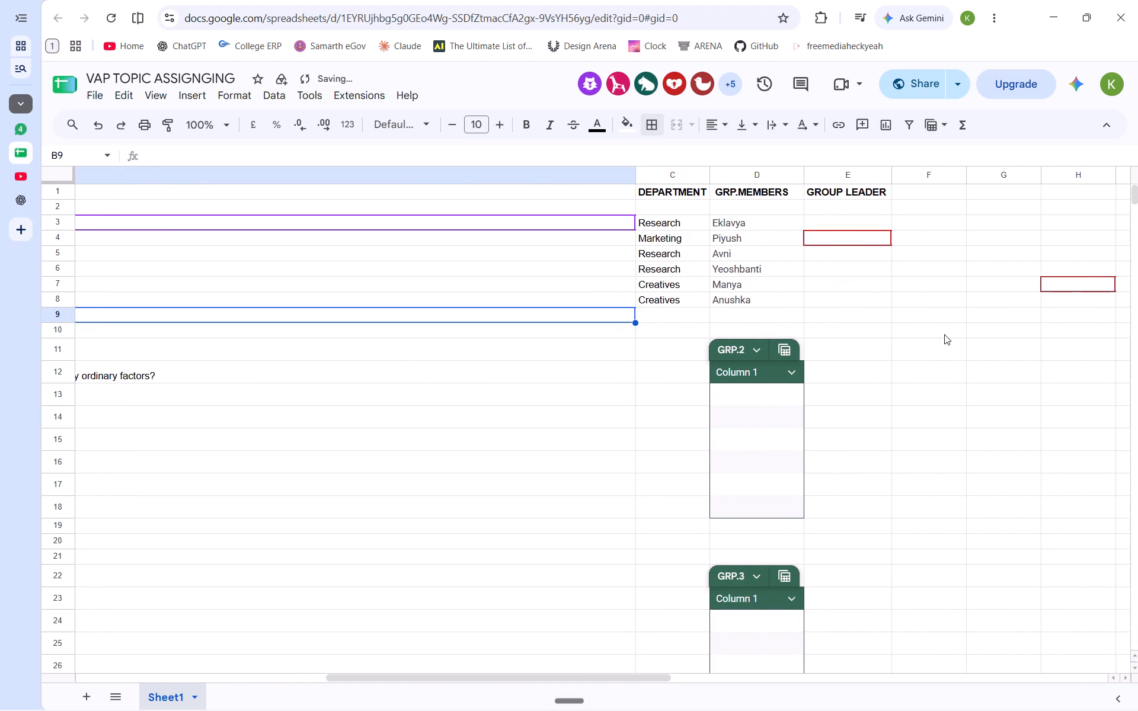
{"action": "left_click", "coordinate": [998, 371]}
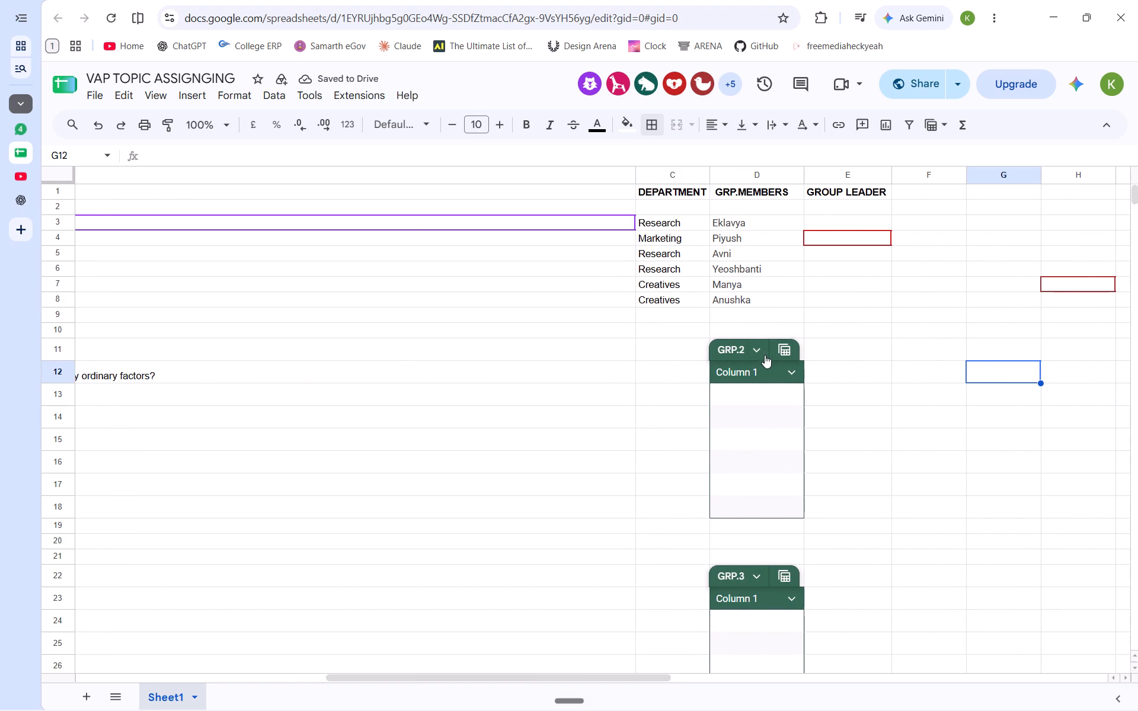
{"action": "left_click", "coordinate": [759, 353]}
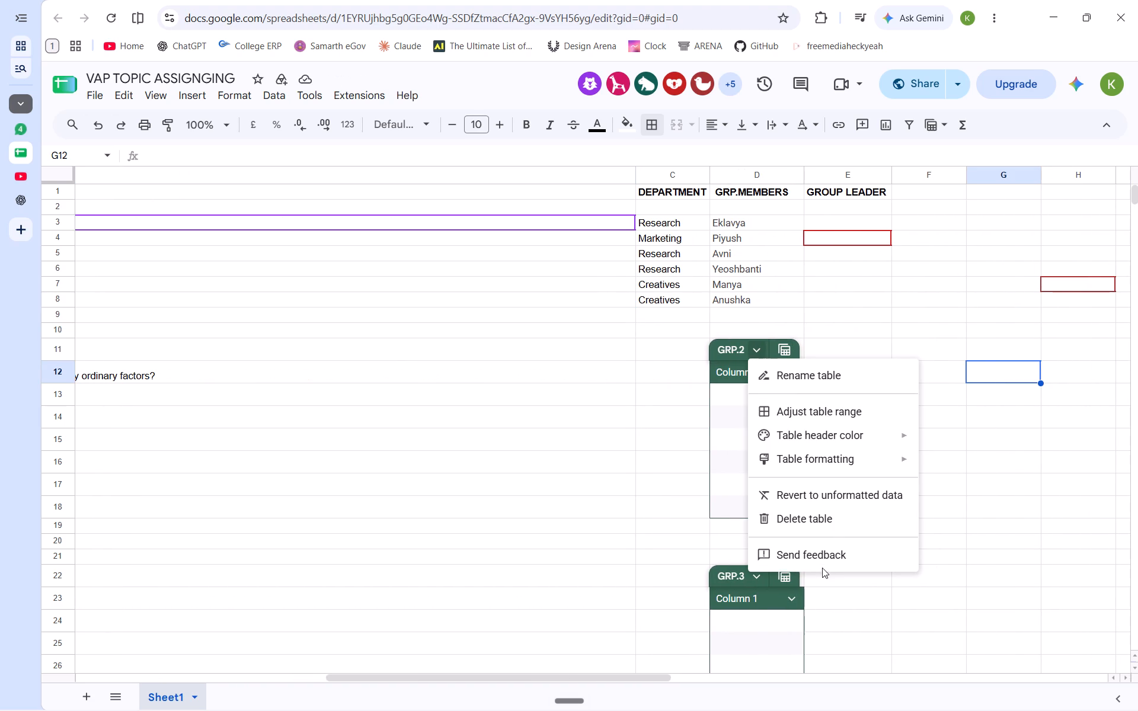
{"action": "left_click", "coordinate": [827, 514]}
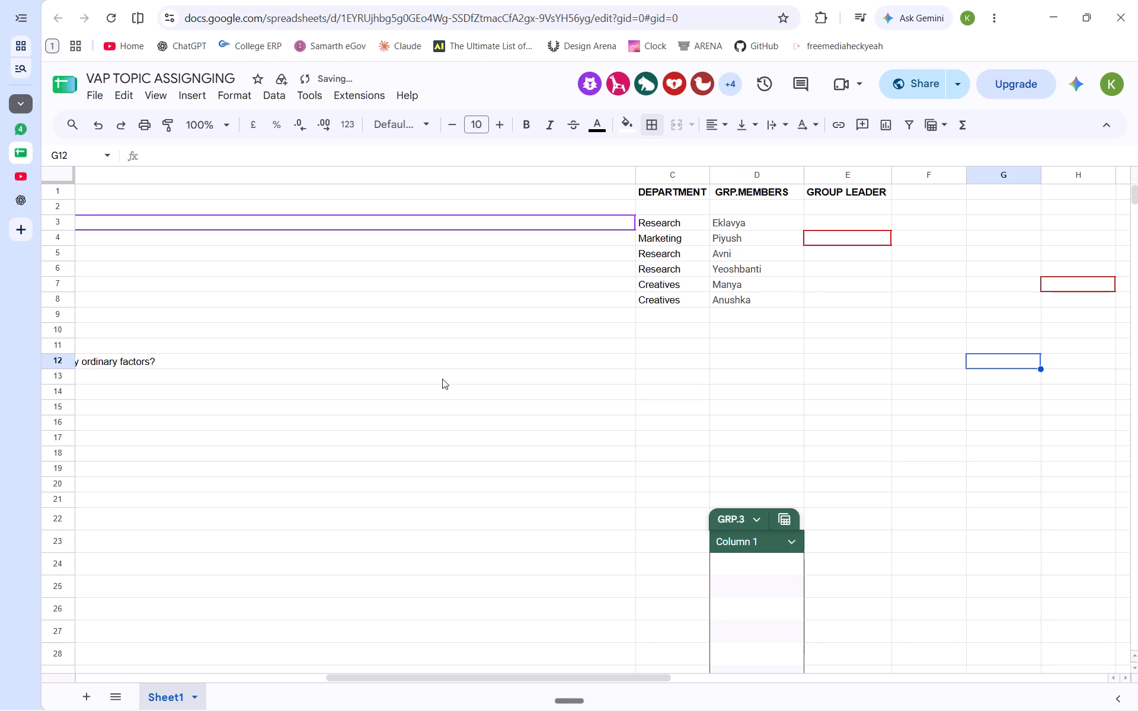
{"action": "left_click", "coordinate": [443, 371]}
{"action": "left_click", "coordinate": [447, 367]}
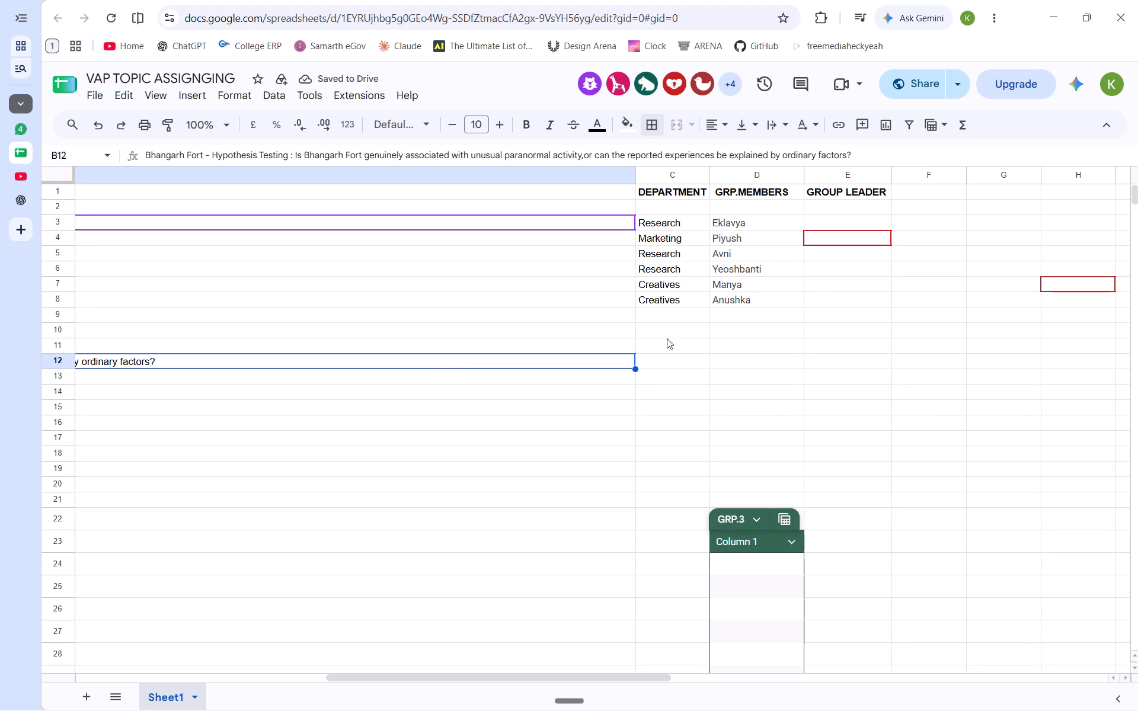
Apply black borders to all sides of the GRP_2 department and member cells C12:D17.
{"action": "left_click_drag", "start_coordinate": [685, 360], "coordinate": [753, 397]}
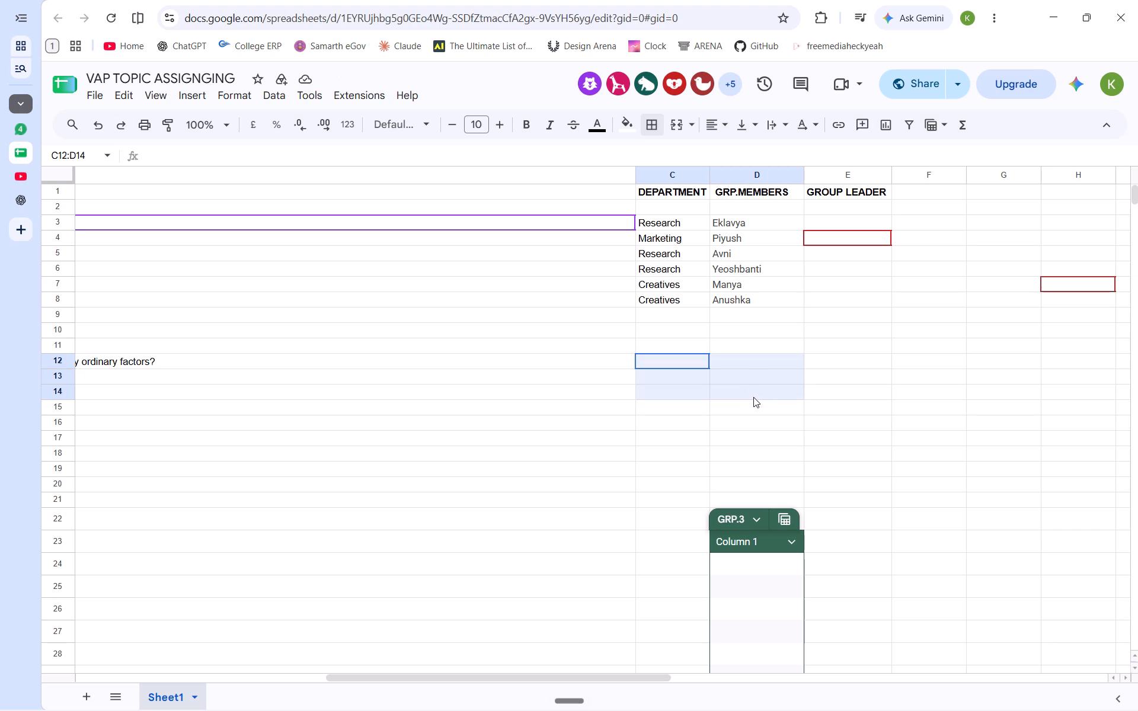
{"action": "left_click_drag", "start_coordinate": [753, 397], "coordinate": [753, 439]}
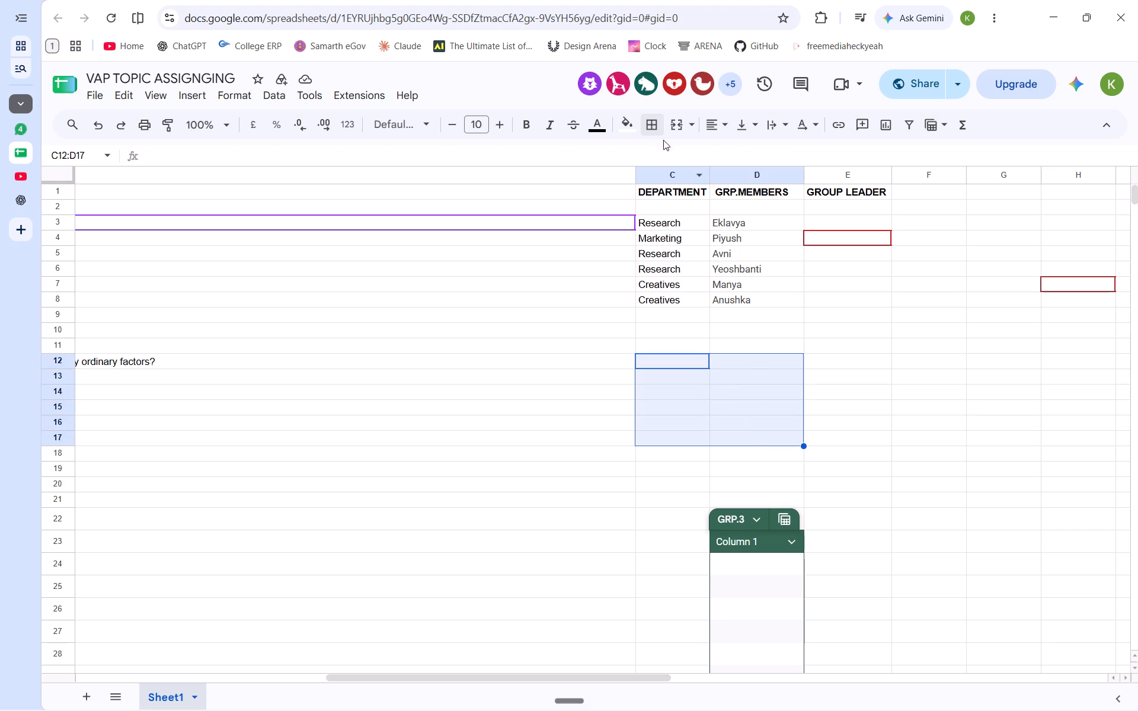
{"action": "left_click", "coordinate": [646, 131]}
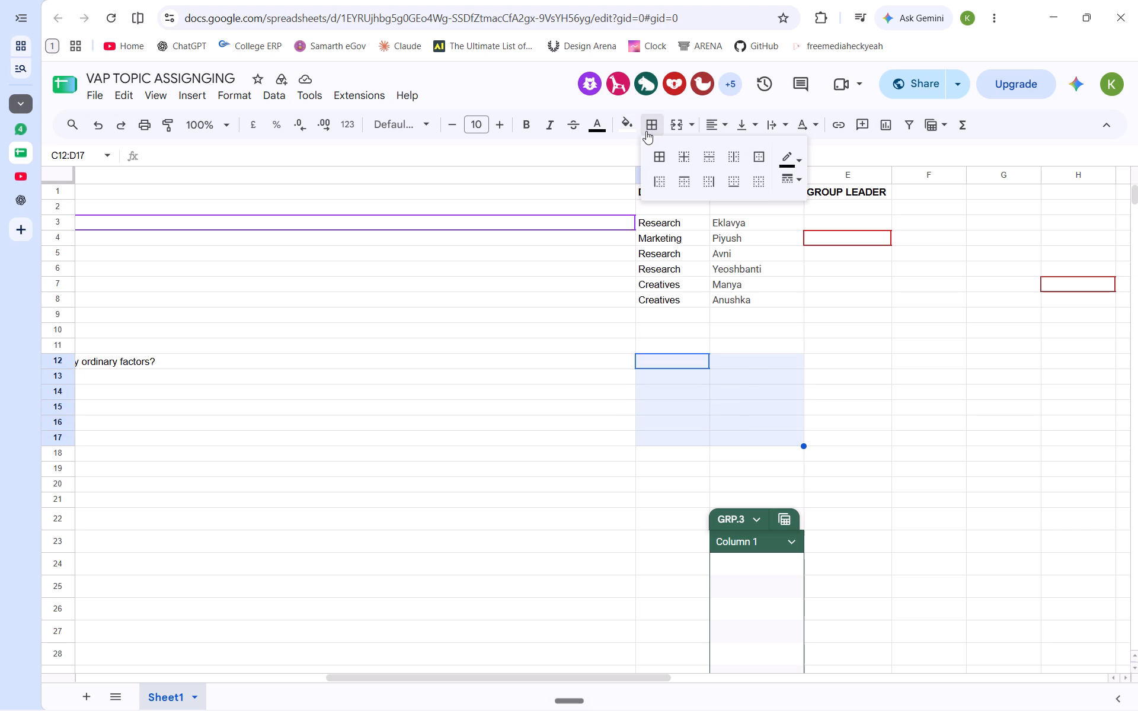
{"action": "left_click", "coordinate": [660, 151]}
{"action": "left_click", "coordinate": [880, 428]}
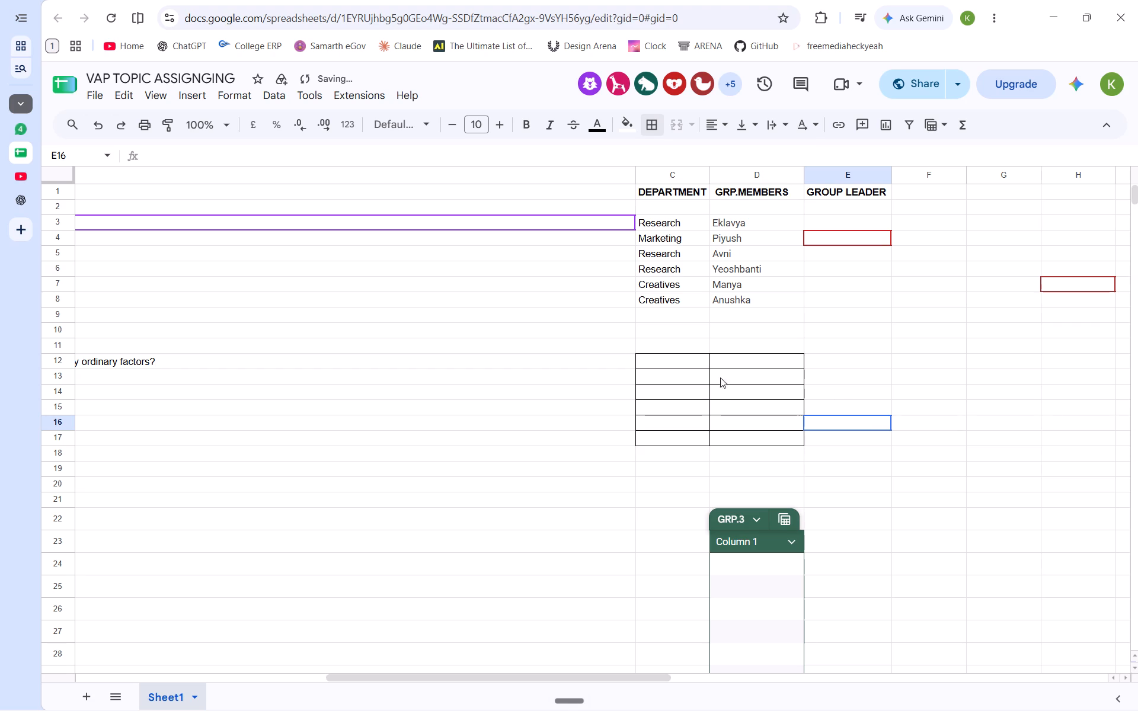
Apply black borders to all sides of the GRP_1 department and member cells C3:D8.
{"action": "left_click_drag", "start_coordinate": [666, 220], "coordinate": [735, 249]}
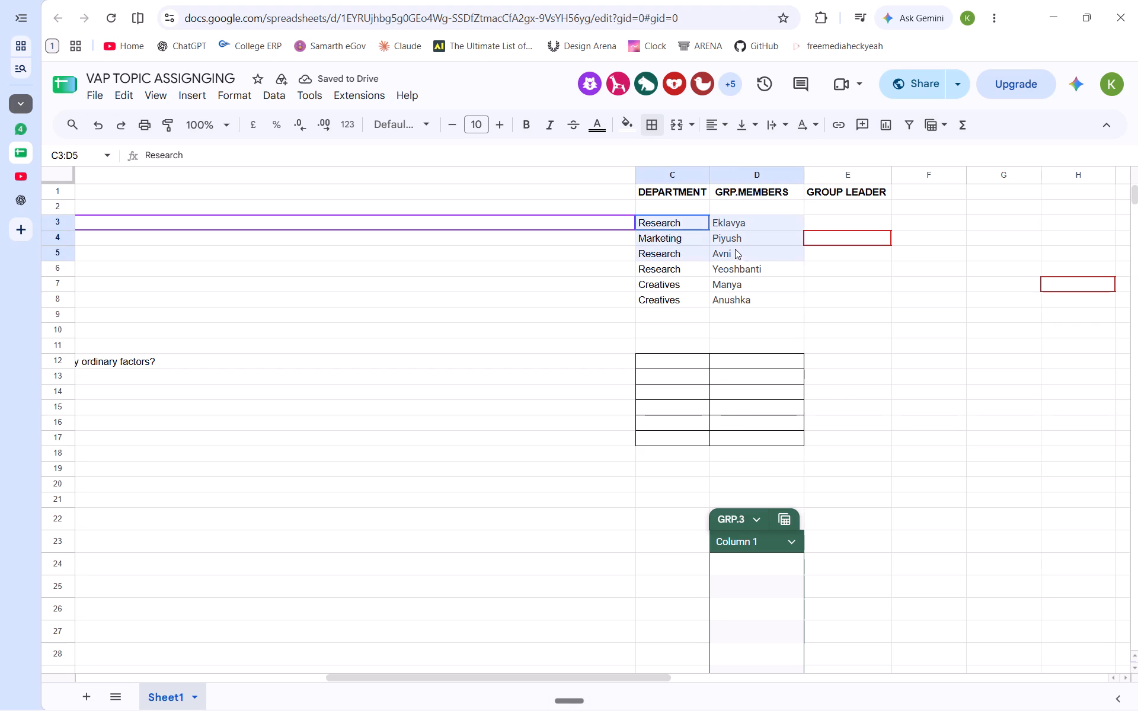
{"action": "left_click_drag", "start_coordinate": [735, 249], "coordinate": [755, 299]}
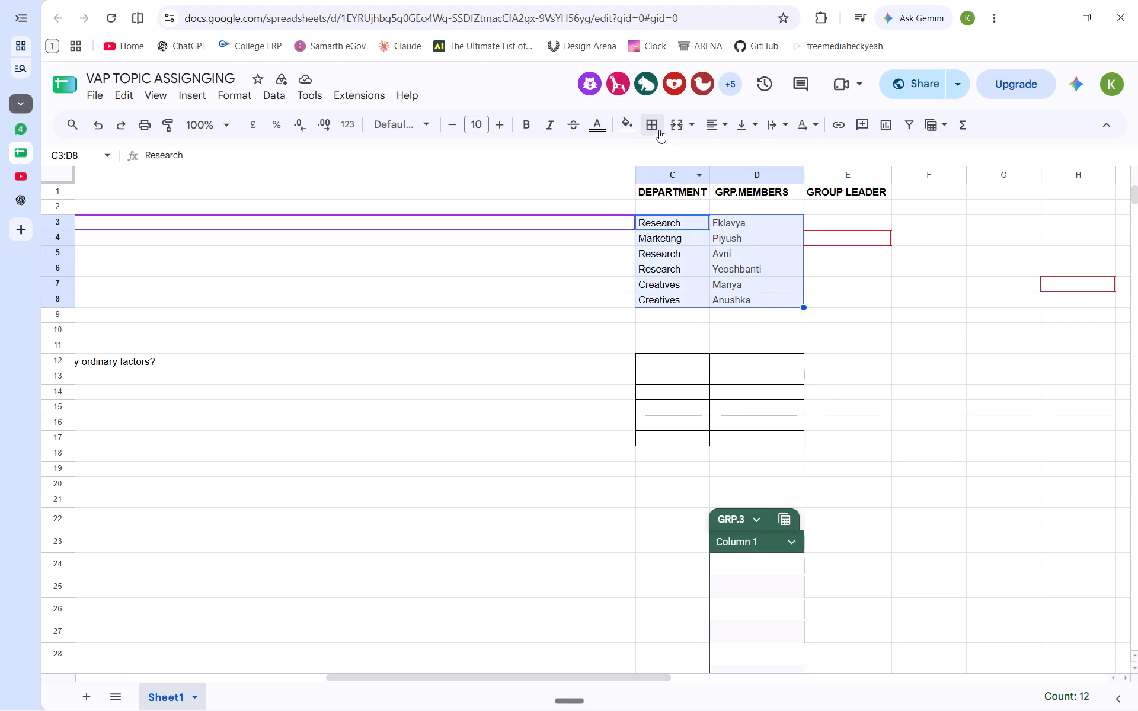
{"action": "left_click", "coordinate": [659, 130]}
{"action": "left_click", "coordinate": [655, 159]}
{"action": "left_click", "coordinate": [565, 424]}
Delete the whole empty GRP.3 member table in column D.
{"action": "scroll", "coordinate": [565, 424], "scroll_direction": "down", "scroll_amount": 1}
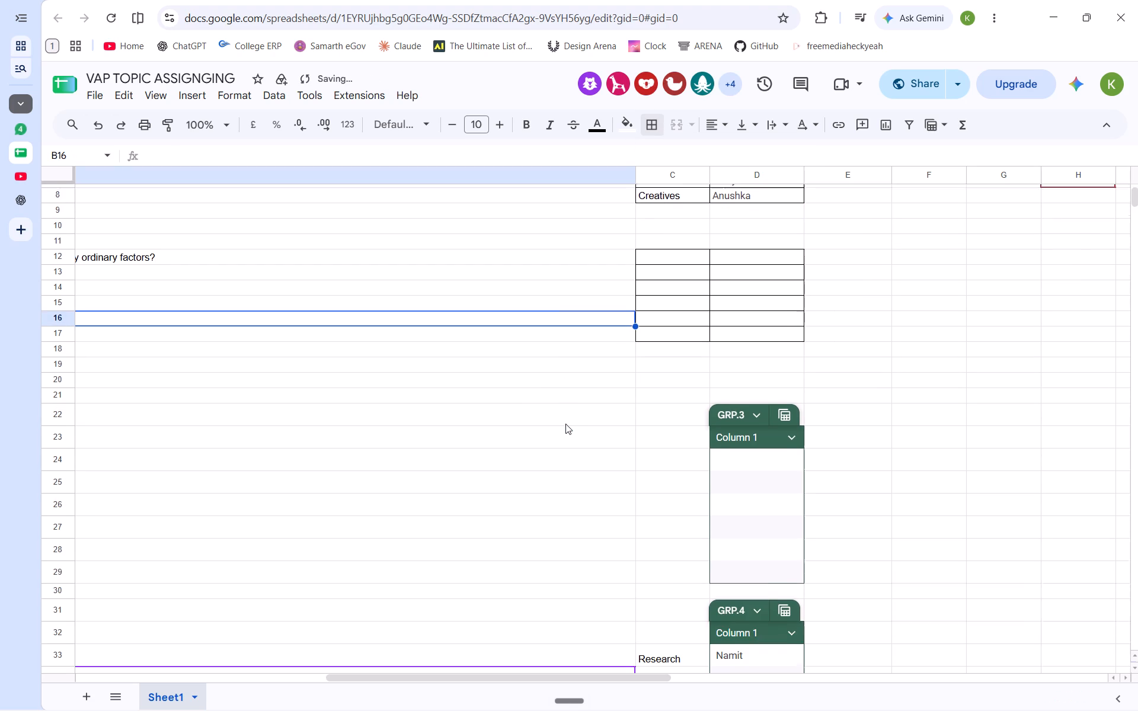
{"action": "scroll", "coordinate": [565, 424], "scroll_direction": "down", "scroll_amount": 1}
{"action": "scroll", "coordinate": [660, 415], "scroll_direction": "up", "scroll_amount": 1}
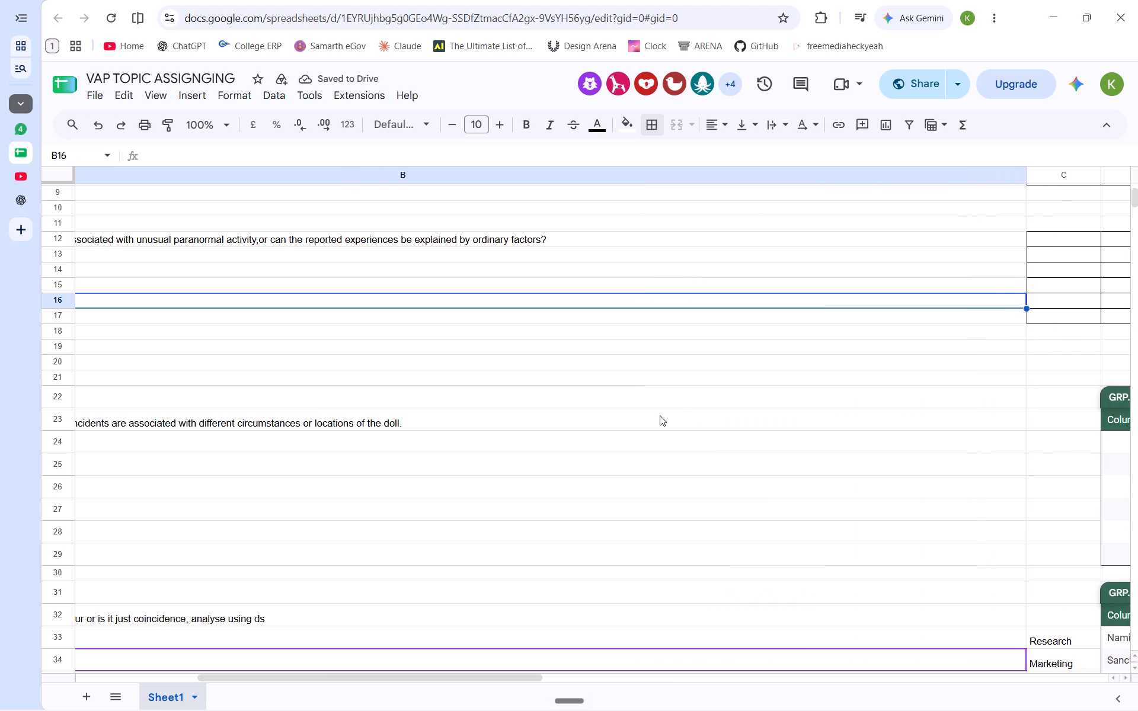
{"action": "scroll", "coordinate": [660, 415], "scroll_direction": "up", "scroll_amount": 1}
{"action": "left_click", "coordinate": [881, 396]}
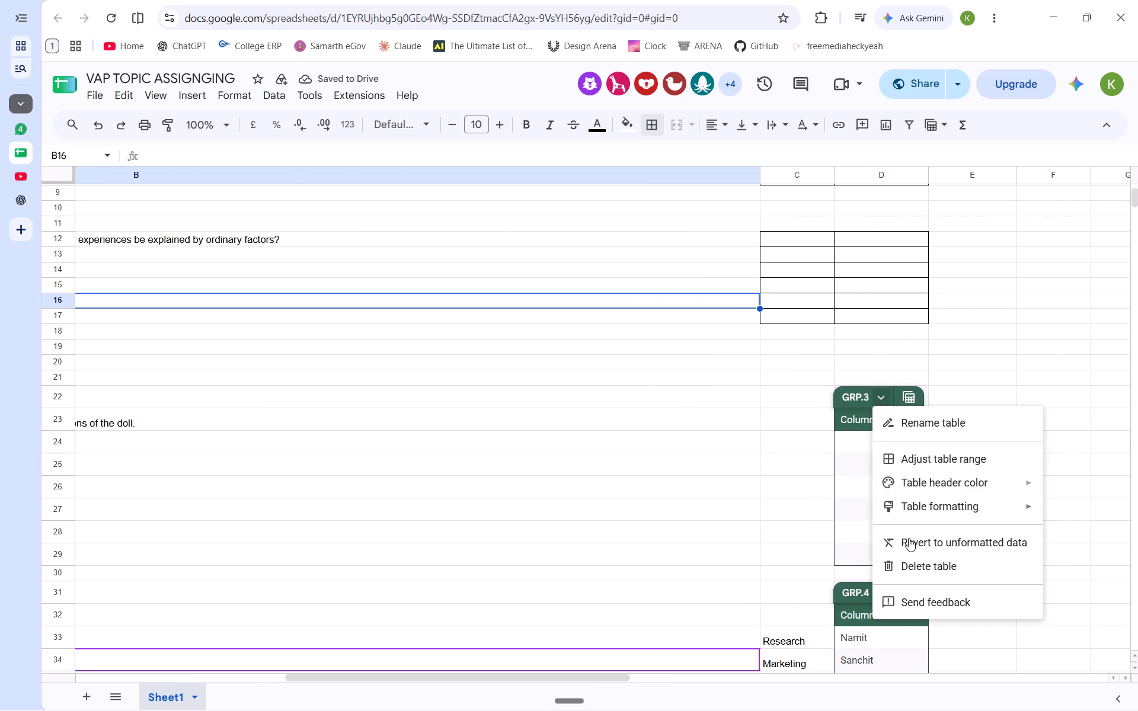
{"action": "left_click", "coordinate": [911, 574]}
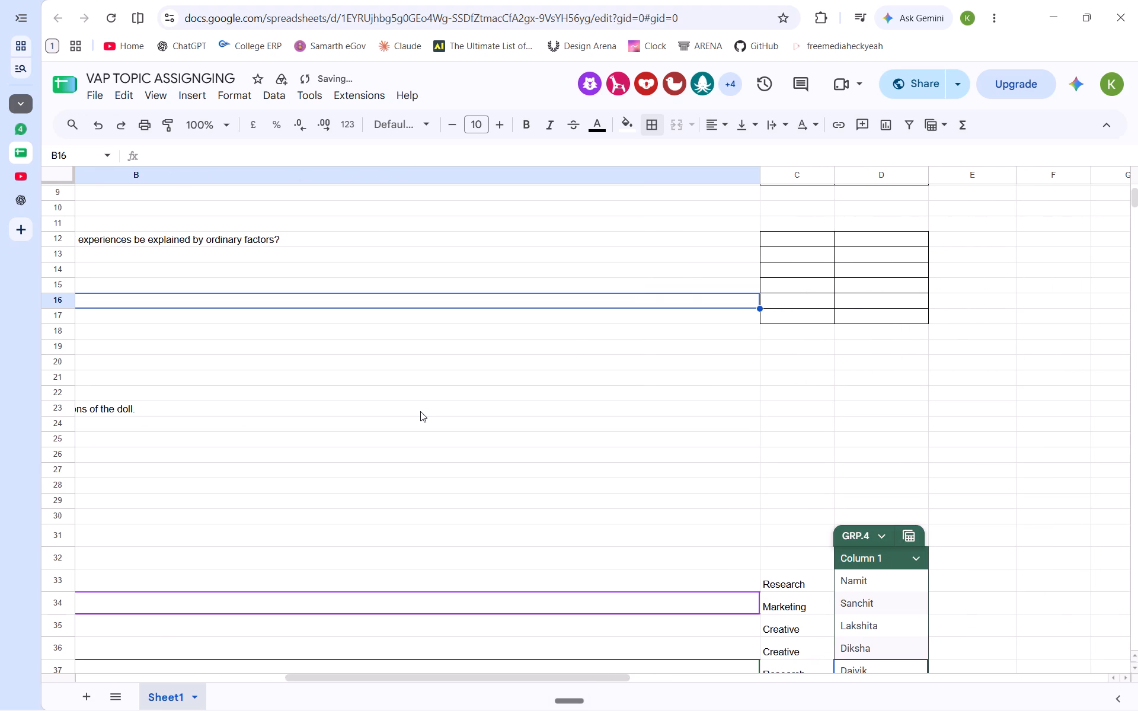
{"action": "left_click", "coordinate": [420, 411]}
Apply black borders to all sides of the GRP_3 department and member cells C23:D28.
{"action": "left_click_drag", "start_coordinate": [789, 412], "coordinate": [859, 413]}
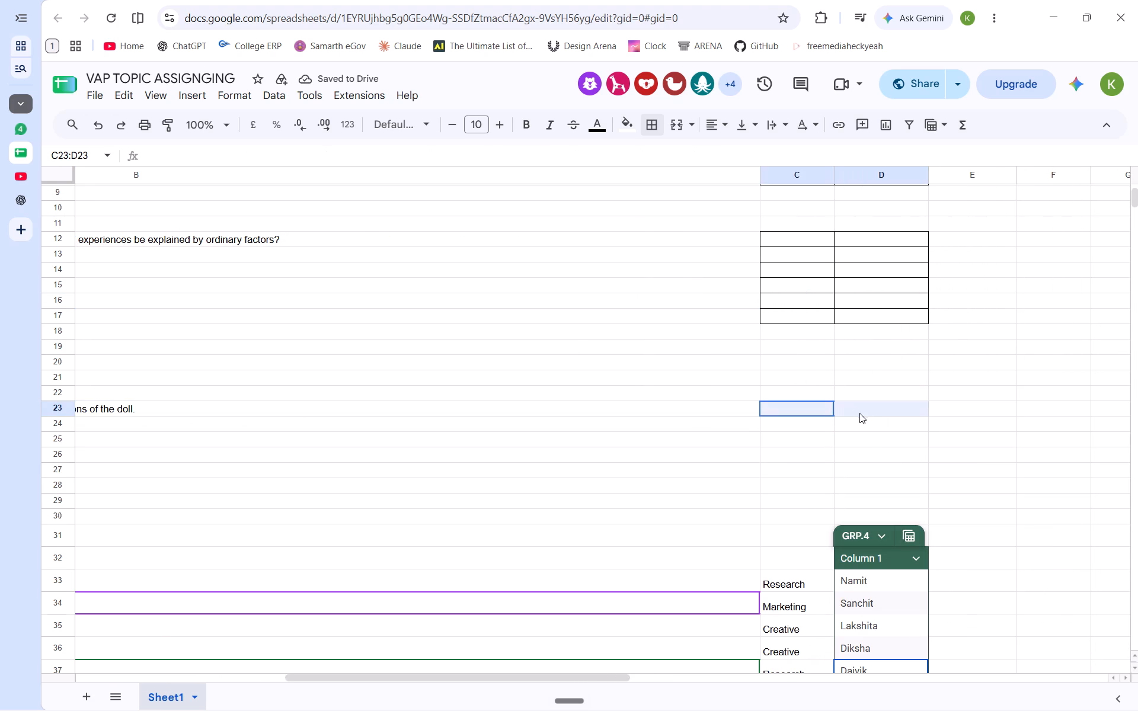
{"action": "left_click_drag", "start_coordinate": [859, 413], "coordinate": [864, 484]}
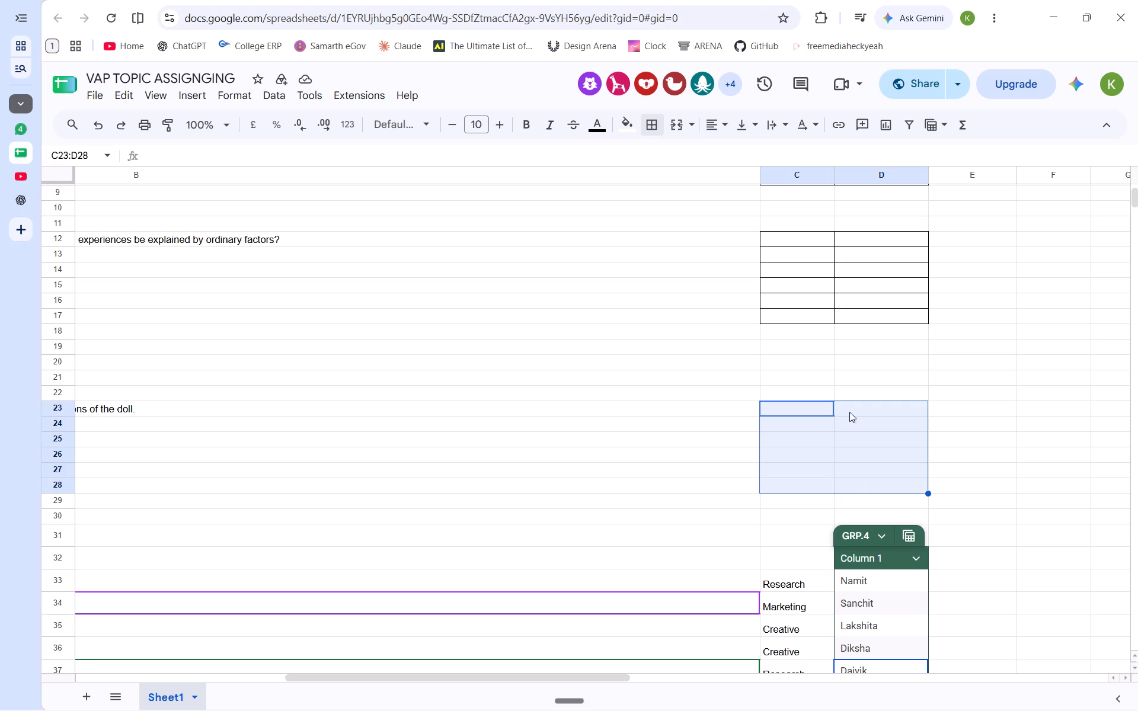
{"action": "left_click", "coordinate": [654, 121]}
{"action": "left_click", "coordinate": [660, 155]}
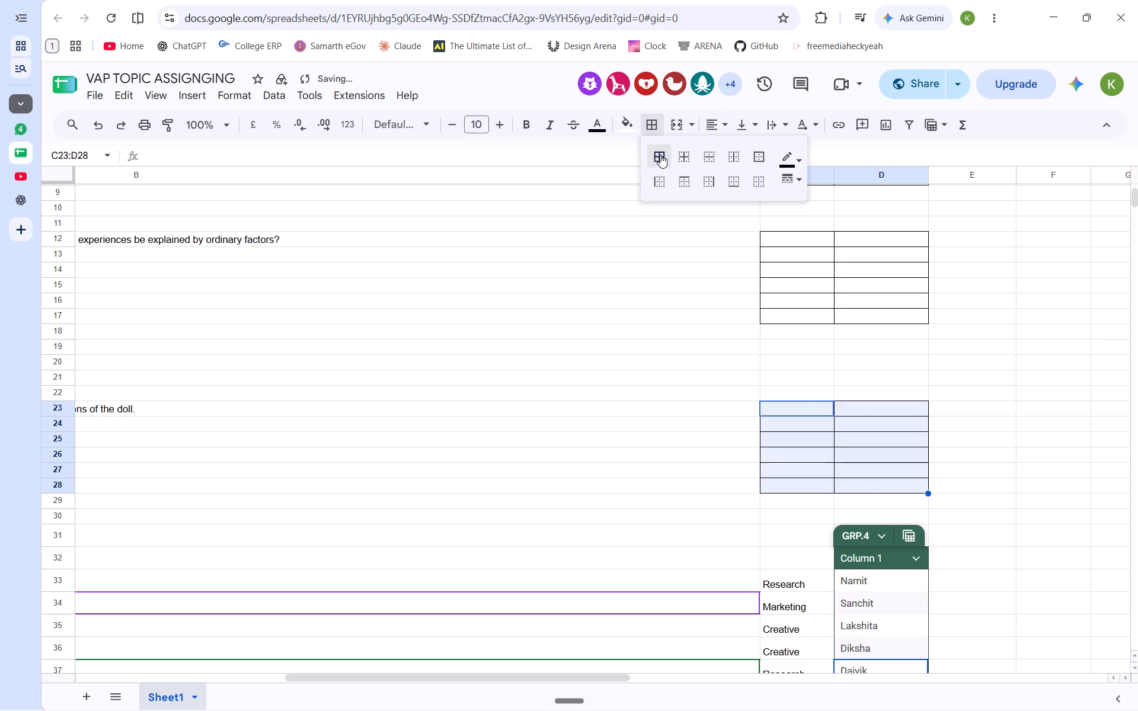
{"action": "left_click", "coordinate": [648, 315]}
Copy the six GRP.4 member names from D33:D38 and delete the whole GRP.4 table.
{"action": "scroll", "coordinate": [648, 315], "scroll_direction": "right", "scroll_amount": 7}
{"action": "scroll", "coordinate": [648, 315], "scroll_direction": "left", "scroll_amount": 5}
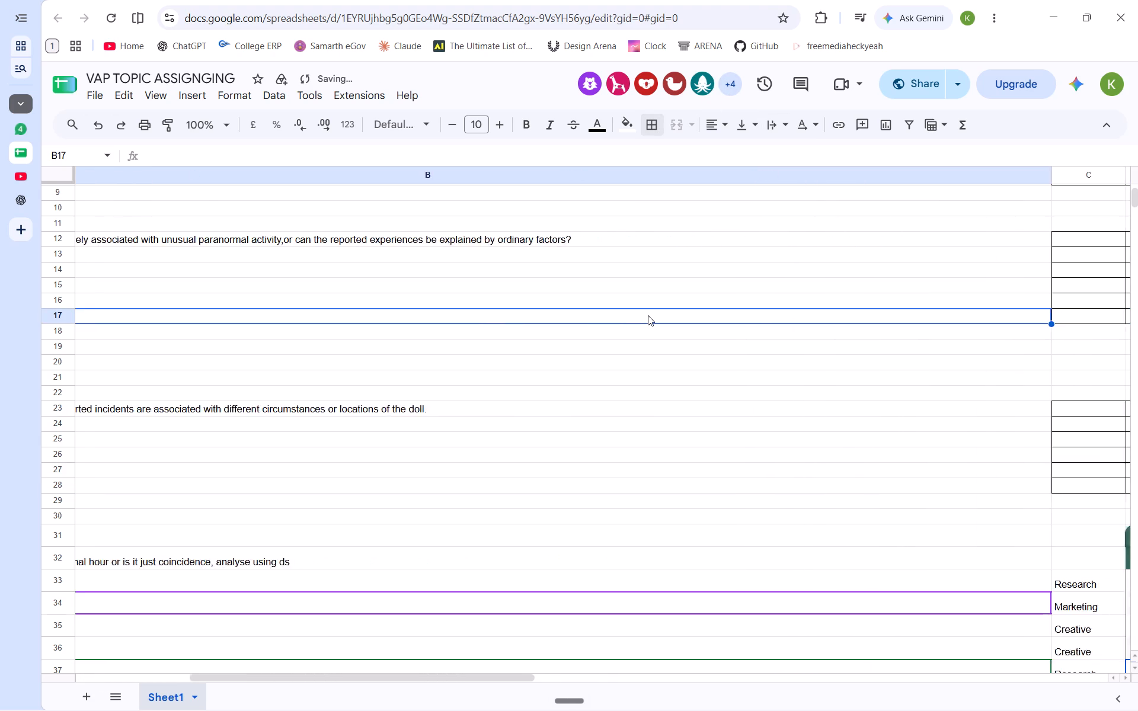
{"action": "scroll", "coordinate": [648, 315], "scroll_direction": "left", "scroll_amount": 3}
{"action": "scroll", "coordinate": [739, 404], "scroll_direction": "down", "scroll_amount": 2}
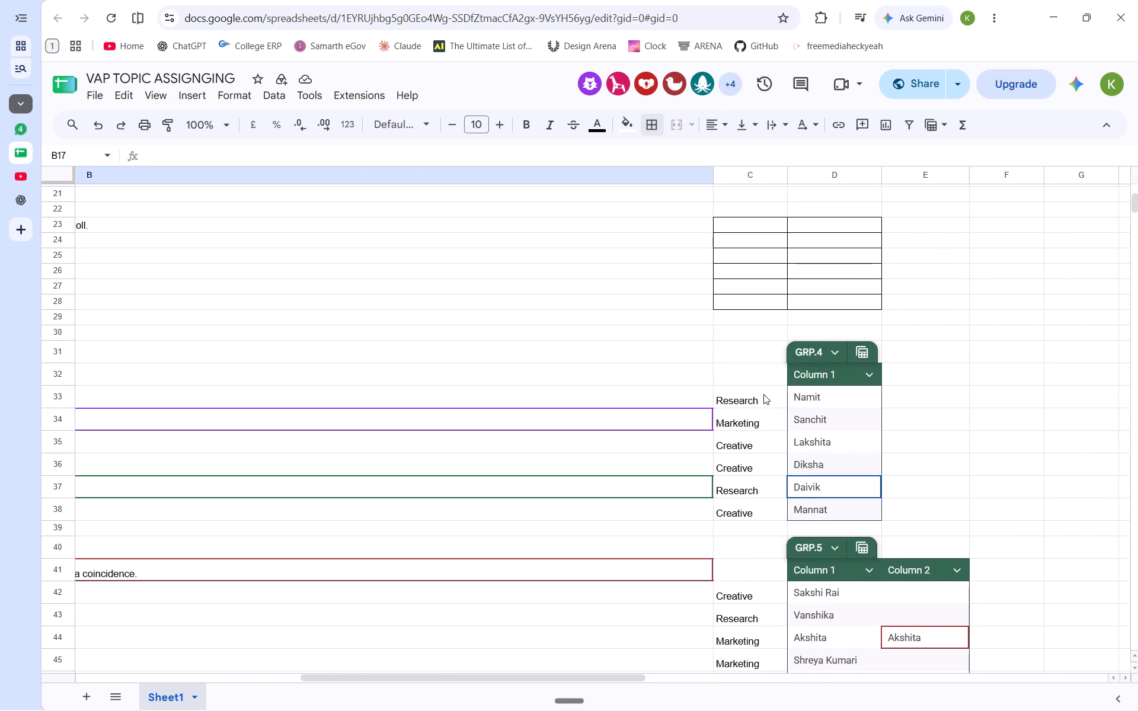
{"action": "left_click_drag", "start_coordinate": [763, 394], "coordinate": [779, 393]}
{"action": "left_click_drag", "start_coordinate": [820, 395], "coordinate": [827, 517]}
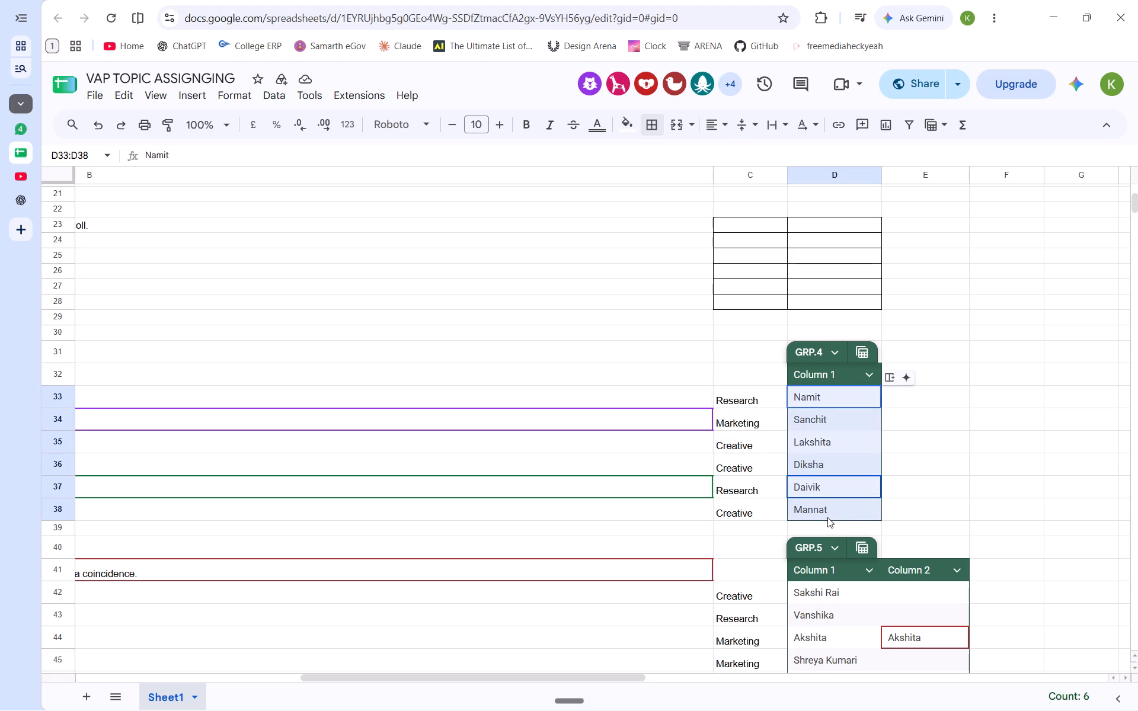
{"action": "left_click_drag", "start_coordinate": [827, 517], "coordinate": [826, 517]}
{"action": "key", "text": "ctrl+c"}
{"action": "left_click", "coordinate": [839, 356]}
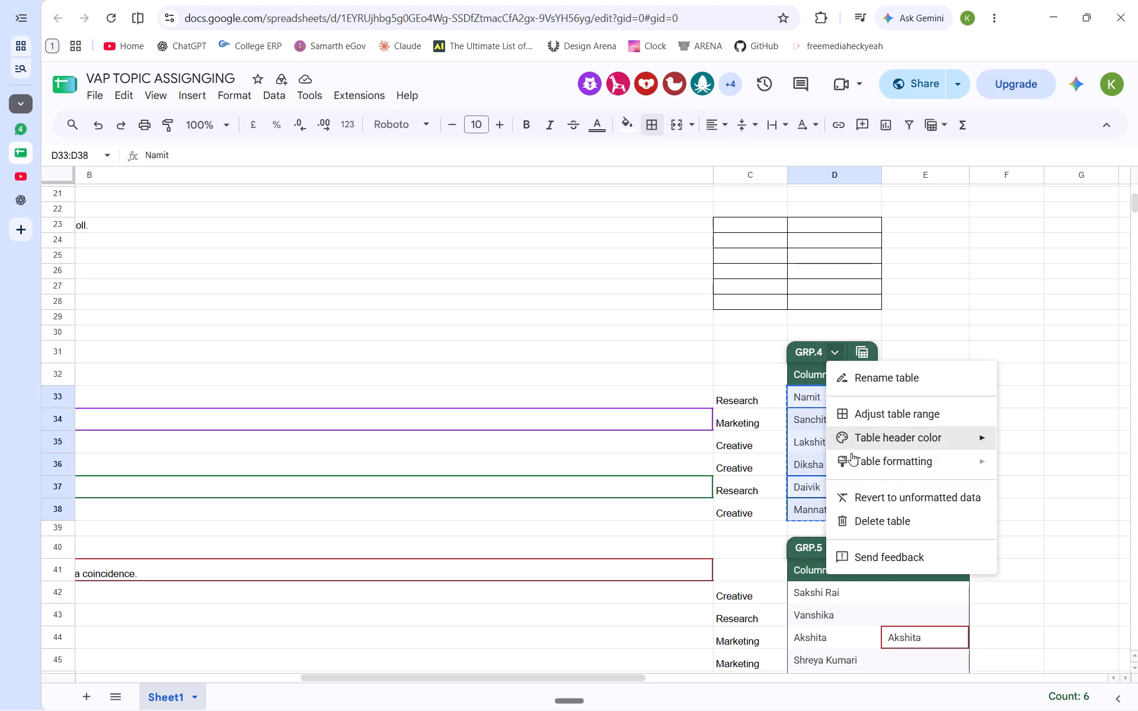
{"action": "left_click", "coordinate": [858, 514]}
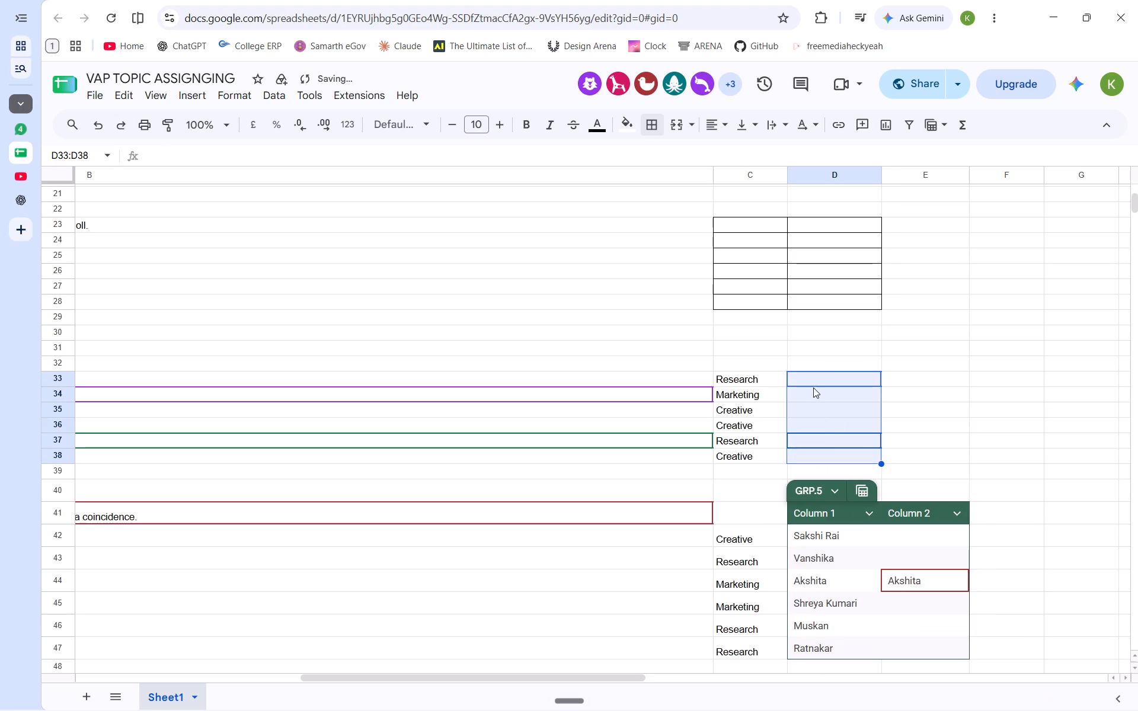
Paste the copied GRP.4 member names as ordinary cells into D33:D38, beside their departments.
{"action": "left_click", "coordinate": [879, 389]}
{"action": "left_click", "coordinate": [841, 386]}
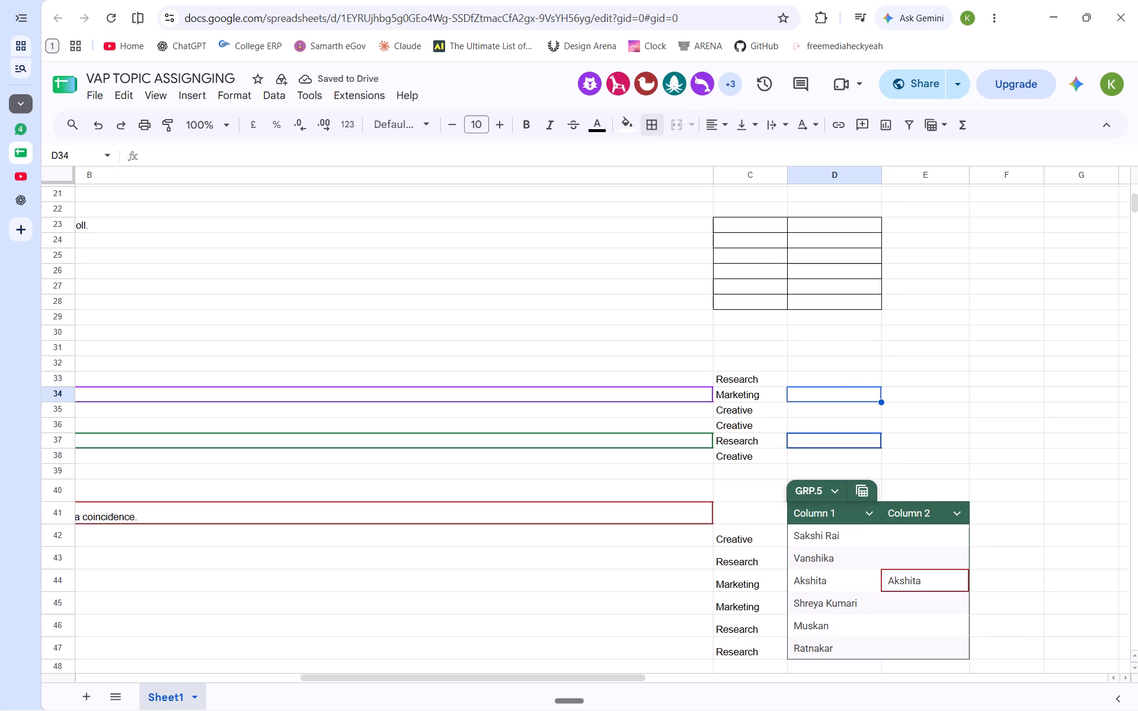
{"action": "left_click", "coordinate": [837, 383]}
{"action": "key", "text": "ctrl+v"}
{"action": "left_click", "coordinate": [961, 377]}
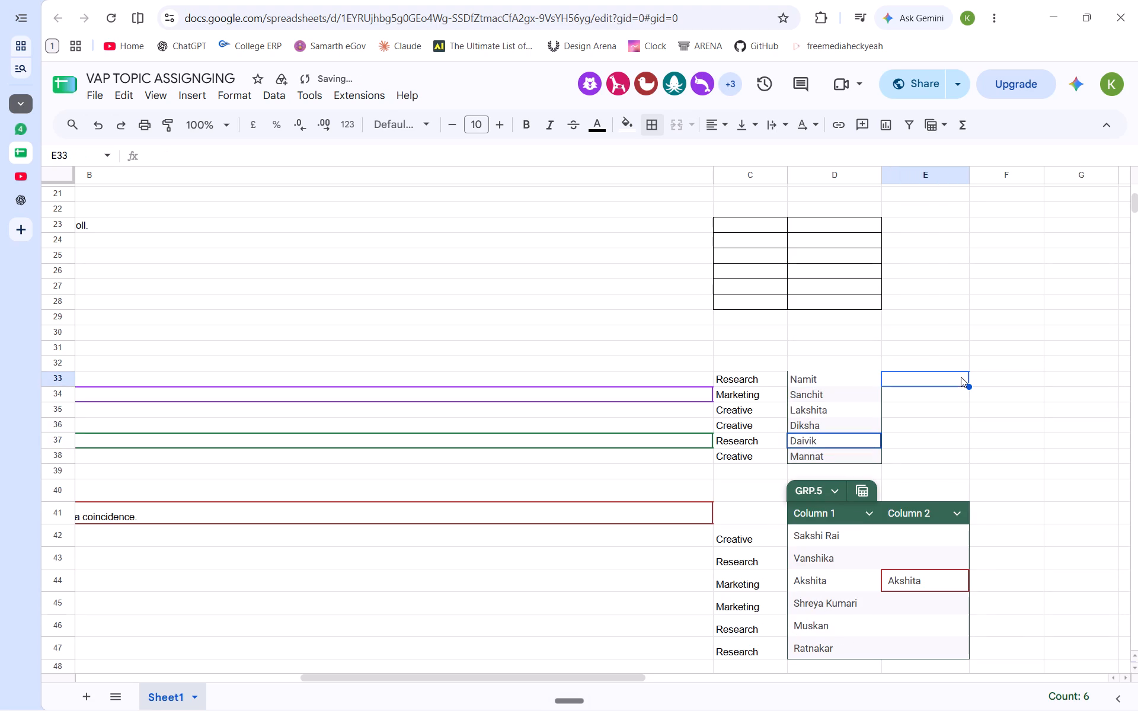
Apply black borders to all sides of the GRP.4 department and member cells C33:D38.
{"action": "left_click_drag", "start_coordinate": [773, 376], "coordinate": [844, 456]}
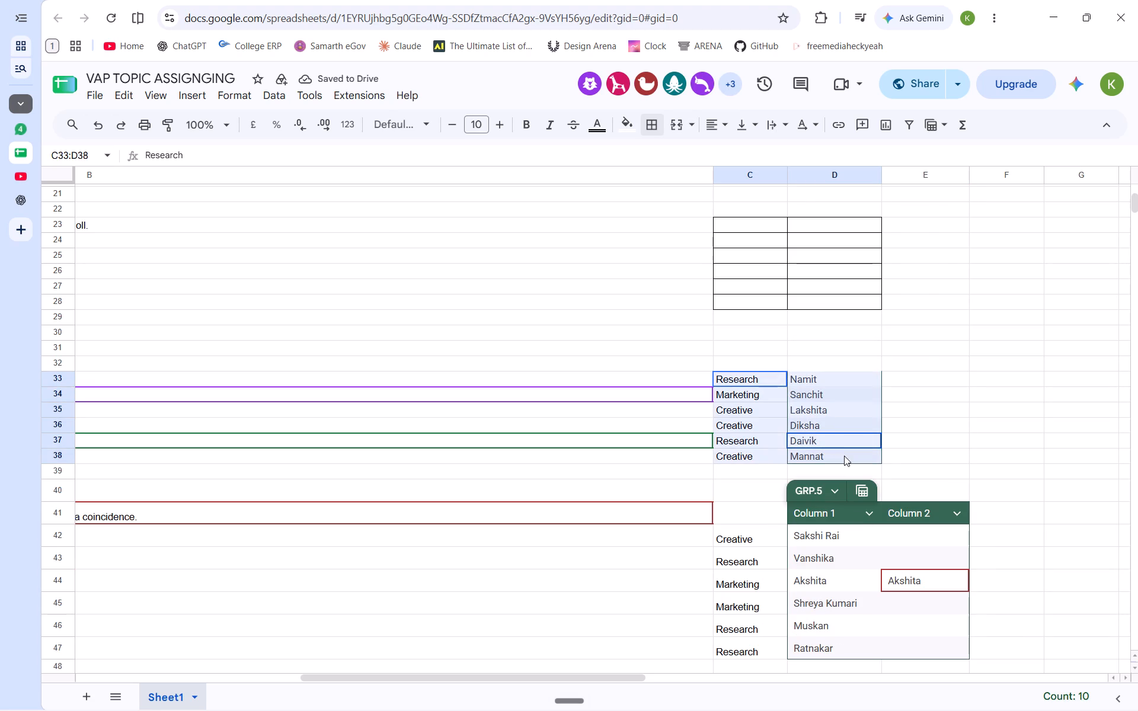
{"action": "left_click_drag", "start_coordinate": [844, 456], "coordinate": [844, 457]}
{"action": "left_click", "coordinate": [656, 127]}
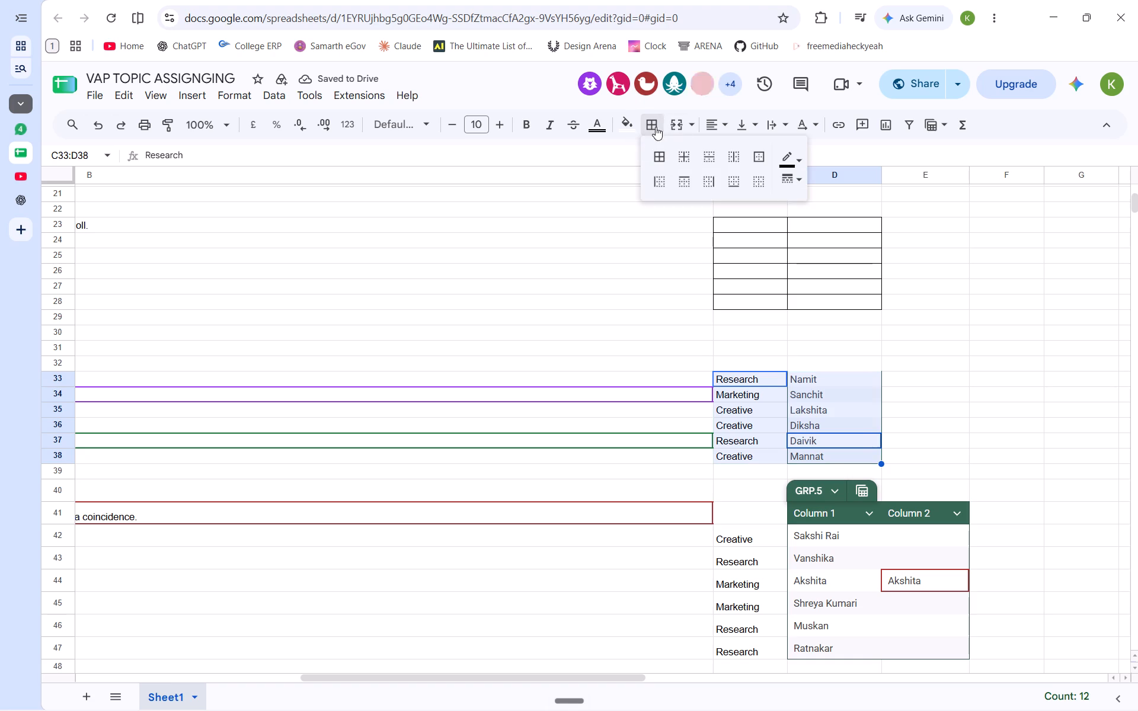
{"action": "left_click", "coordinate": [655, 149]}
{"action": "left_click", "coordinate": [570, 246]}
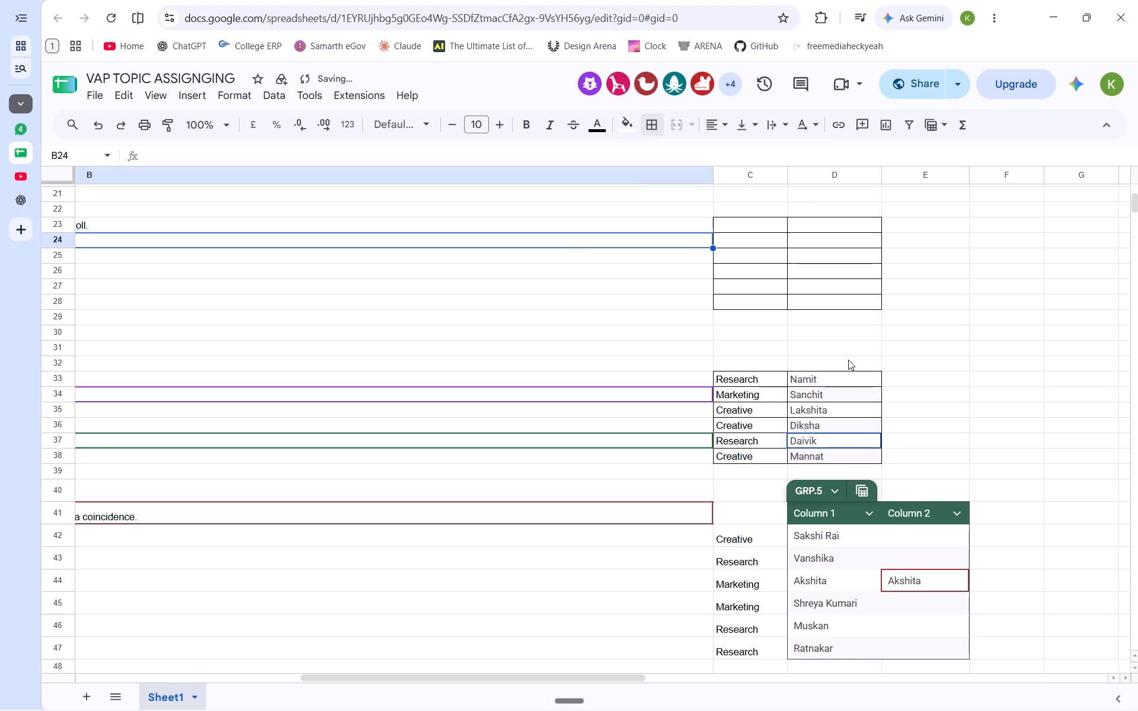
Fill the GRP.4 member name cells D33:D38 with white.
{"action": "left_click_drag", "start_coordinate": [858, 383], "coordinate": [862, 453]}
{"action": "left_click", "coordinate": [629, 127]}
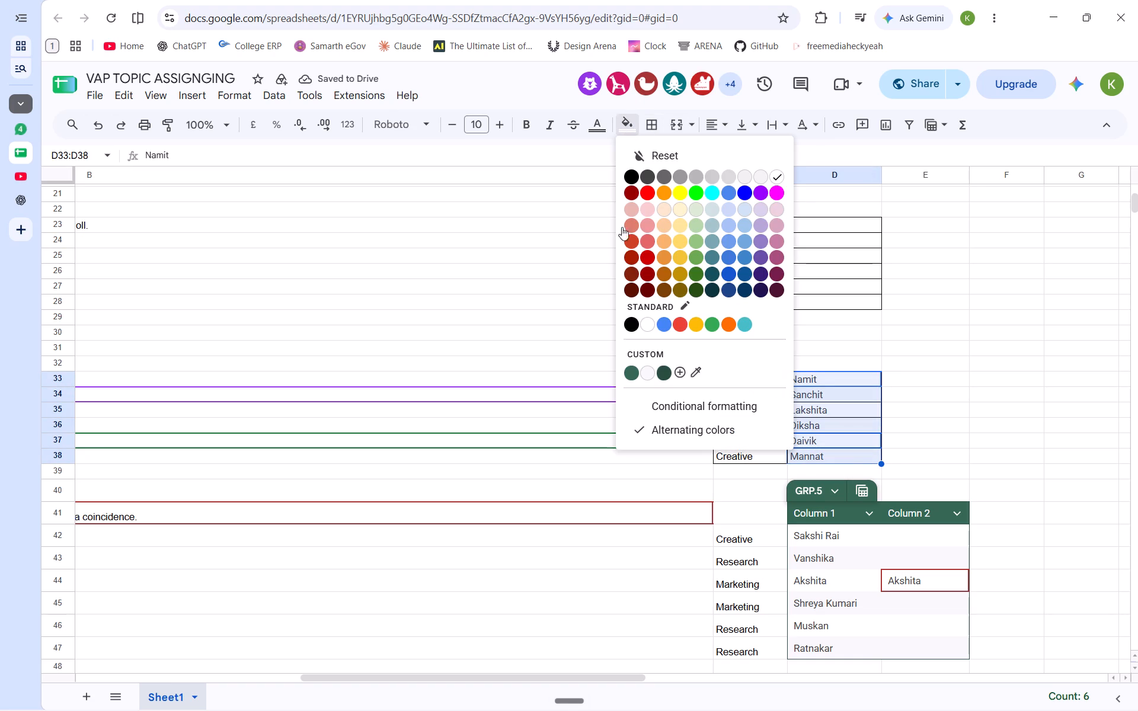
{"action": "left_click", "coordinate": [646, 327]}
{"action": "left_click", "coordinate": [556, 328]}
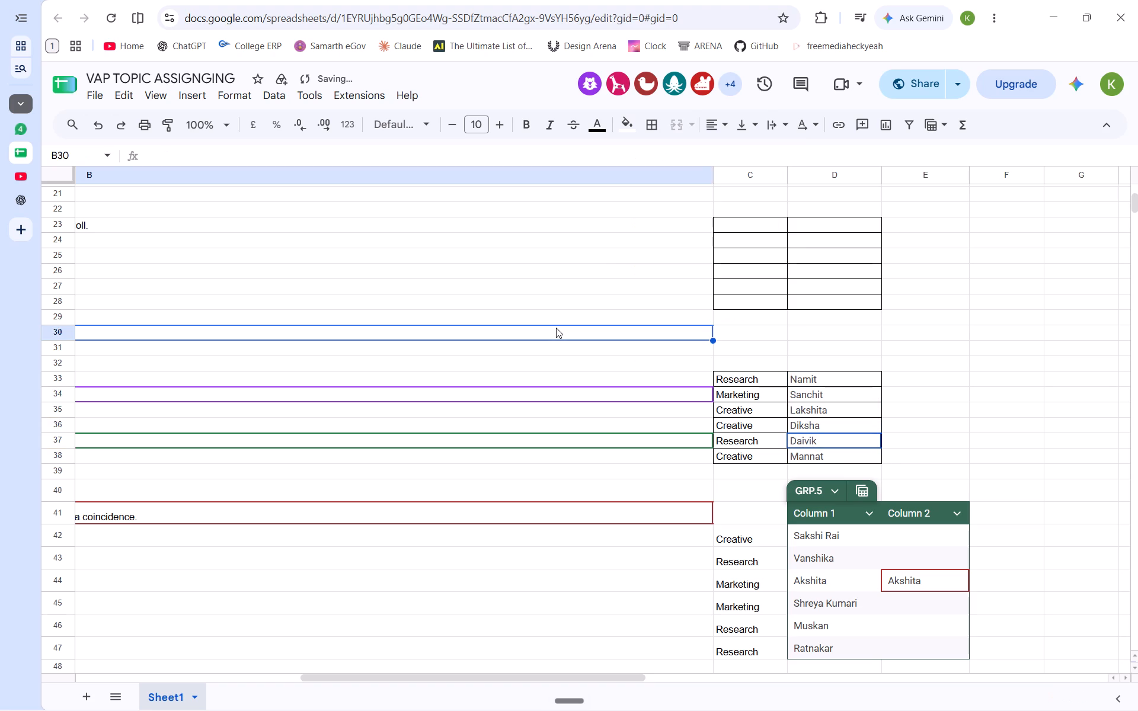
Move the GRP.4 department cells C33:C38 up one row to start at C32, level with the topic.
{"action": "scroll", "coordinate": [556, 328], "scroll_direction": "right", "scroll_amount": 3}
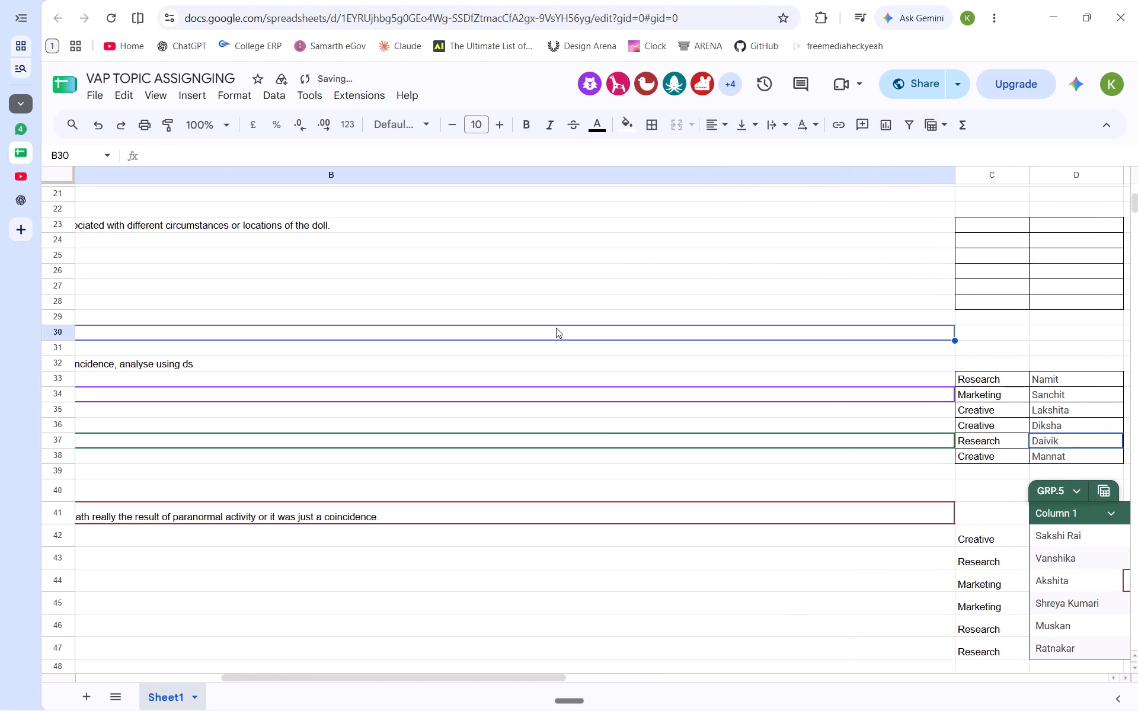
{"action": "left_click_drag", "start_coordinate": [1003, 380], "coordinate": [1010, 457]}
{"action": "key", "text": "ctrl+x"}
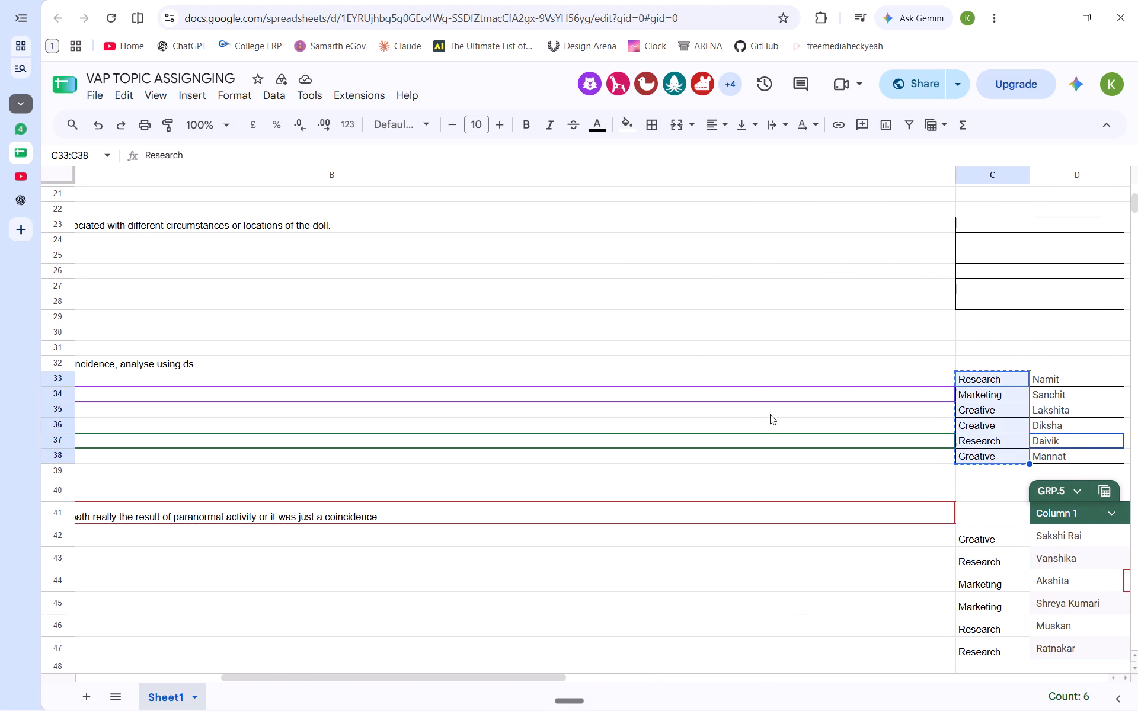
{"action": "left_click", "coordinate": [793, 366]}
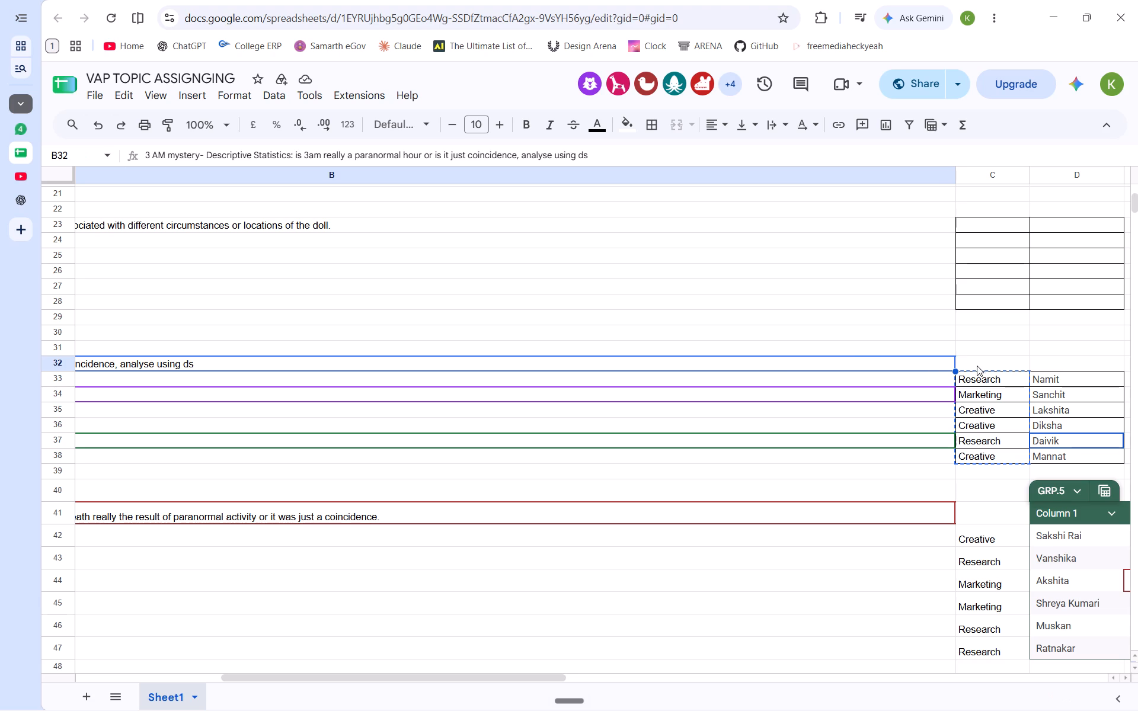
{"action": "left_click", "coordinate": [980, 364]}
{"action": "key", "text": "ctrl+v"}
Move the GRP.4 member names D33:D38 up one row to start at D32, beside their departments.
{"action": "left_click_drag", "start_coordinate": [1053, 374], "coordinate": [1056, 452]}
{"action": "key", "text": "ctrl+x"}
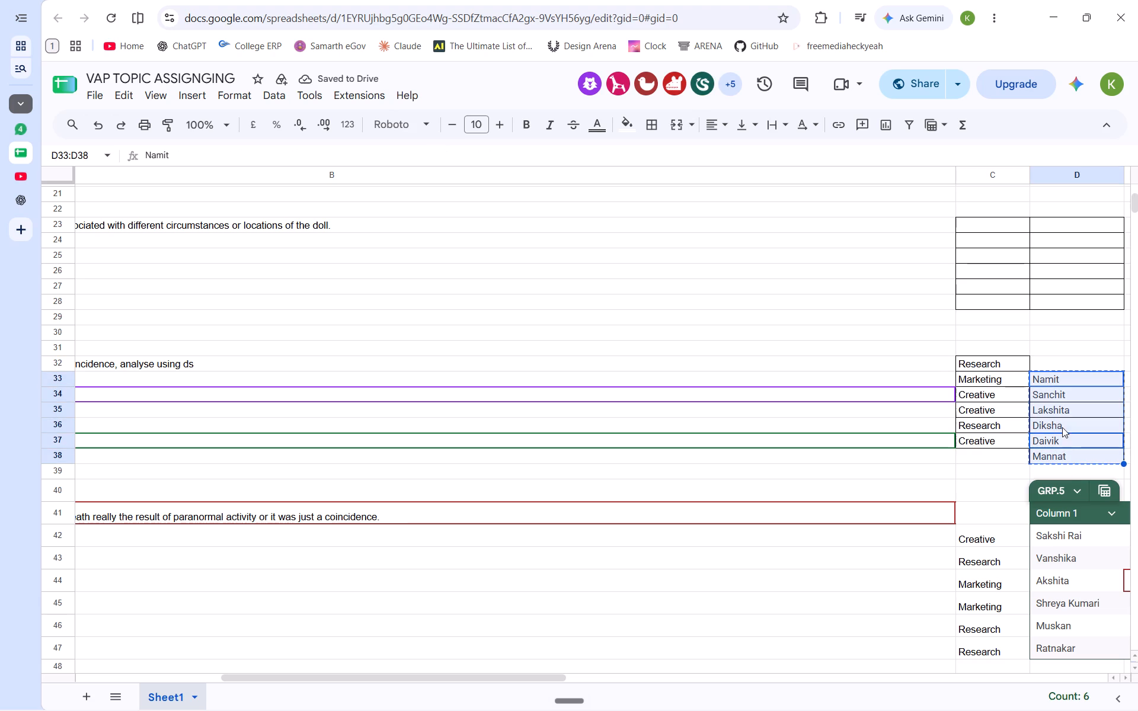
{"action": "left_click", "coordinate": [1060, 363]}
{"action": "key", "text": "ctrl+v"}
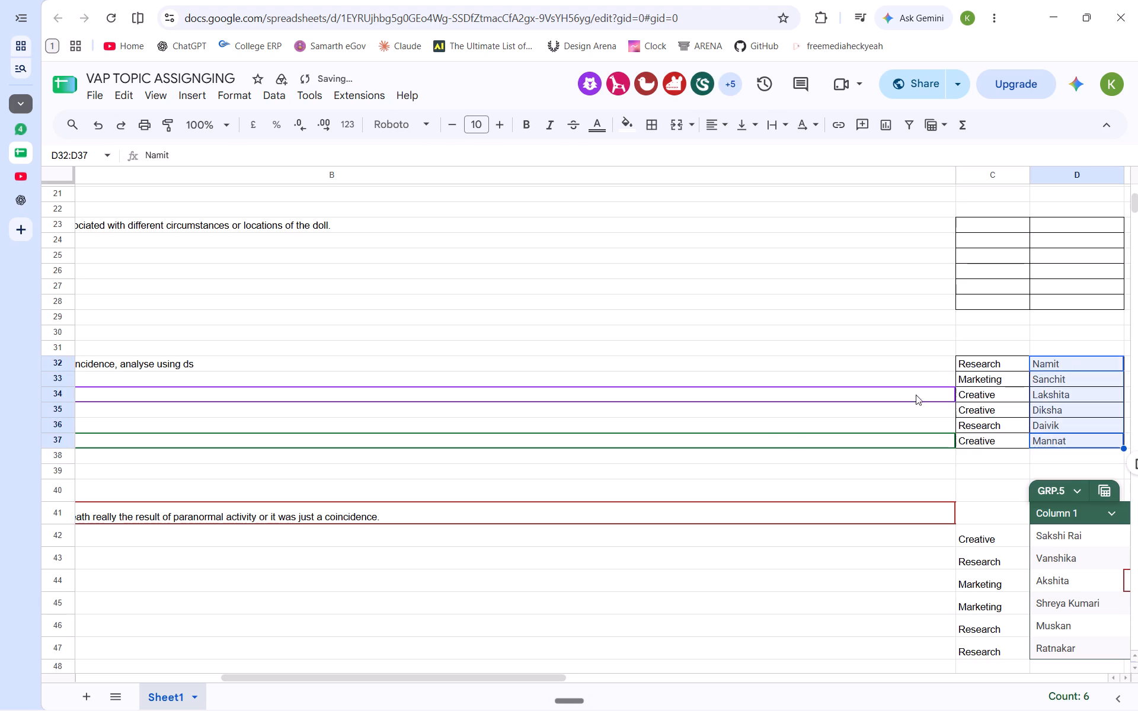
{"action": "left_click", "coordinate": [737, 326]}
Review the first four groups, checking their topics against the bordered department and member cells.
{"action": "scroll", "coordinate": [737, 326], "scroll_direction": "up", "scroll_amount": 4}
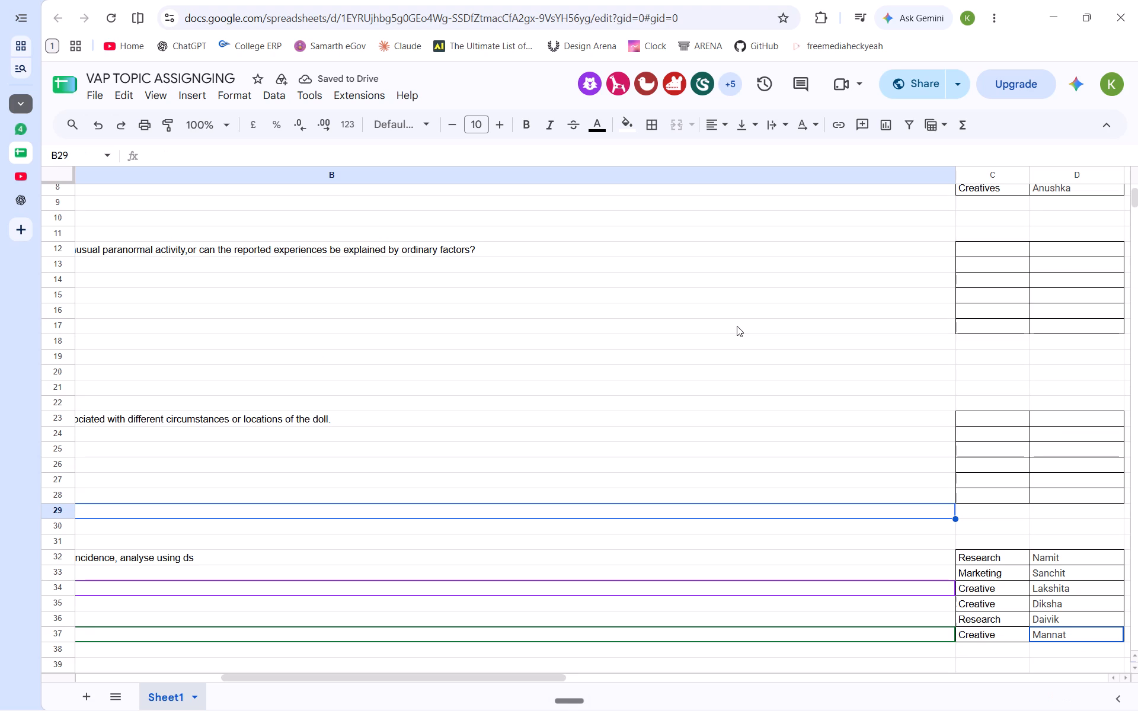
{"action": "scroll", "coordinate": [737, 326], "scroll_direction": "right", "scroll_amount": 9}
{"action": "scroll", "coordinate": [737, 326], "scroll_direction": "left", "scroll_amount": 2}
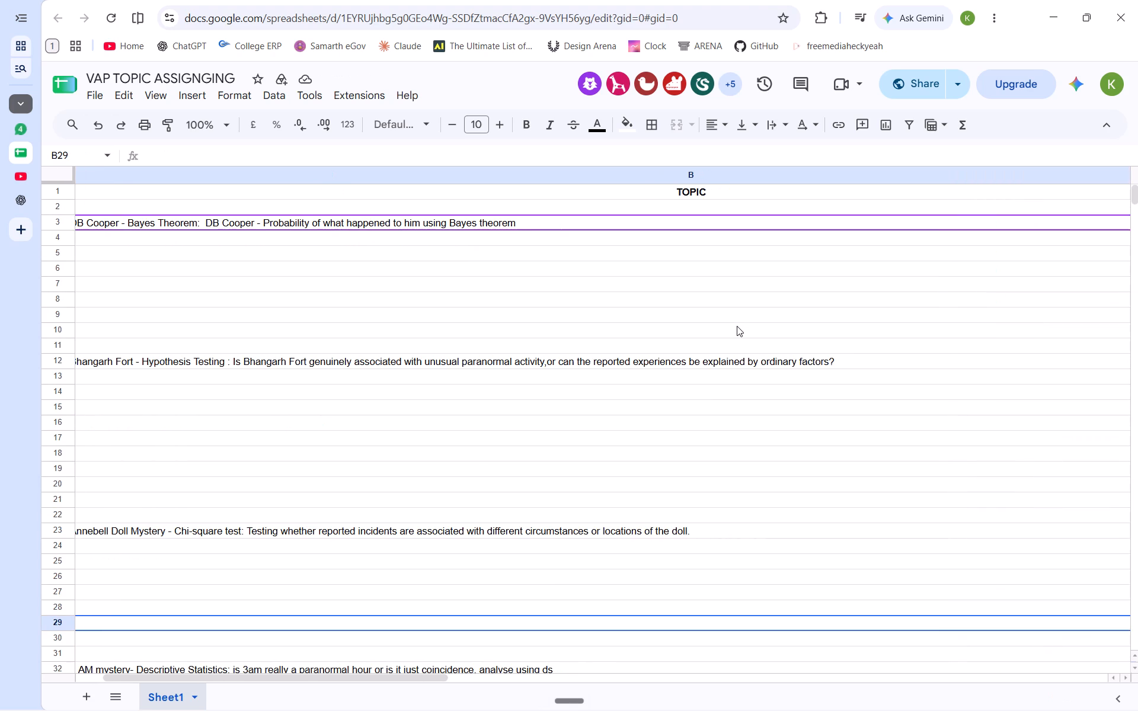
{"action": "scroll", "coordinate": [737, 326], "scroll_direction": "left", "scroll_amount": 4}
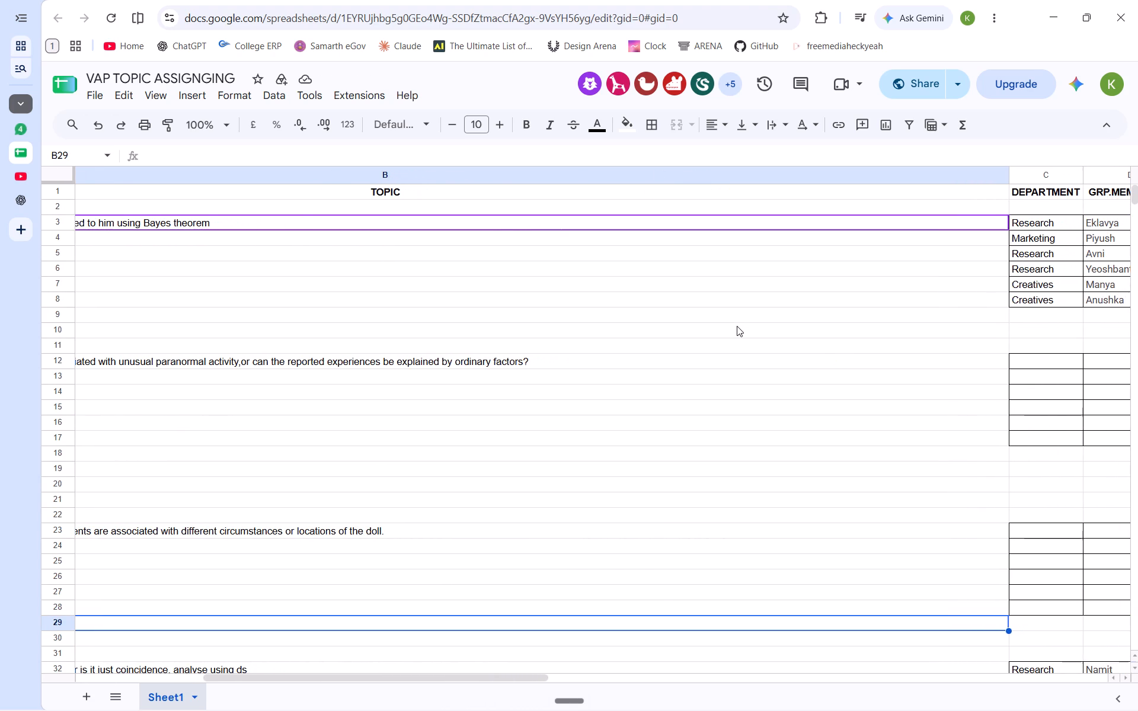
{"action": "scroll", "coordinate": [737, 326], "scroll_direction": "left", "scroll_amount": 2}
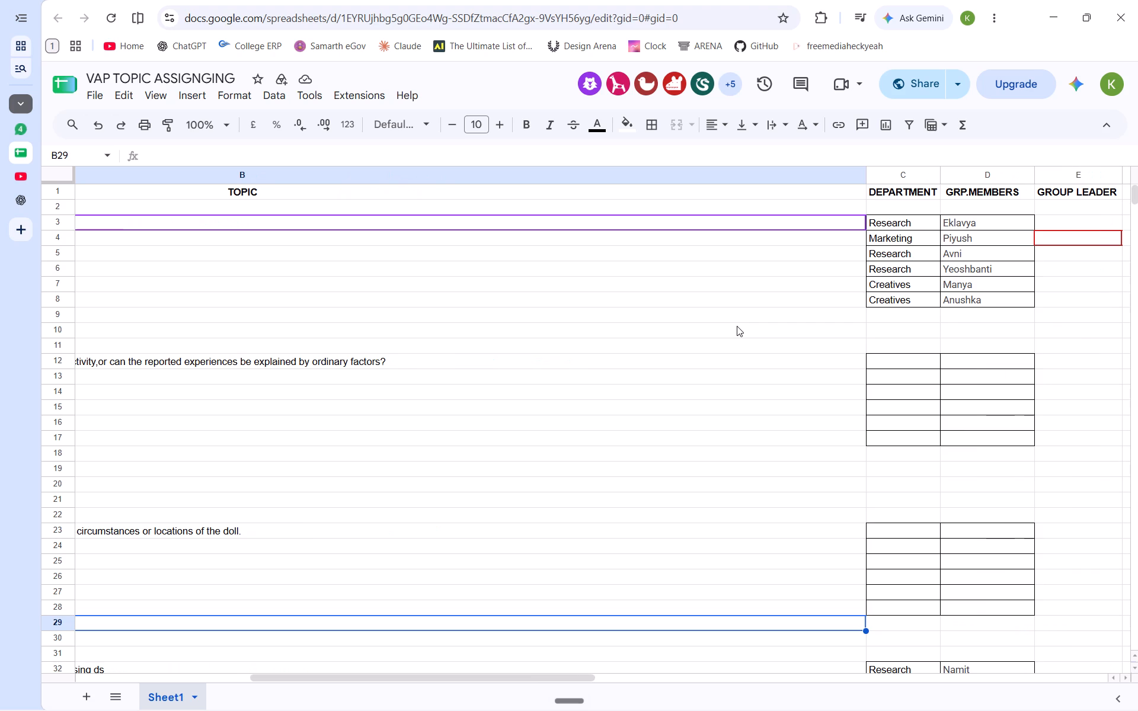
{"action": "scroll", "coordinate": [737, 326], "scroll_direction": "down", "scroll_amount": 1}
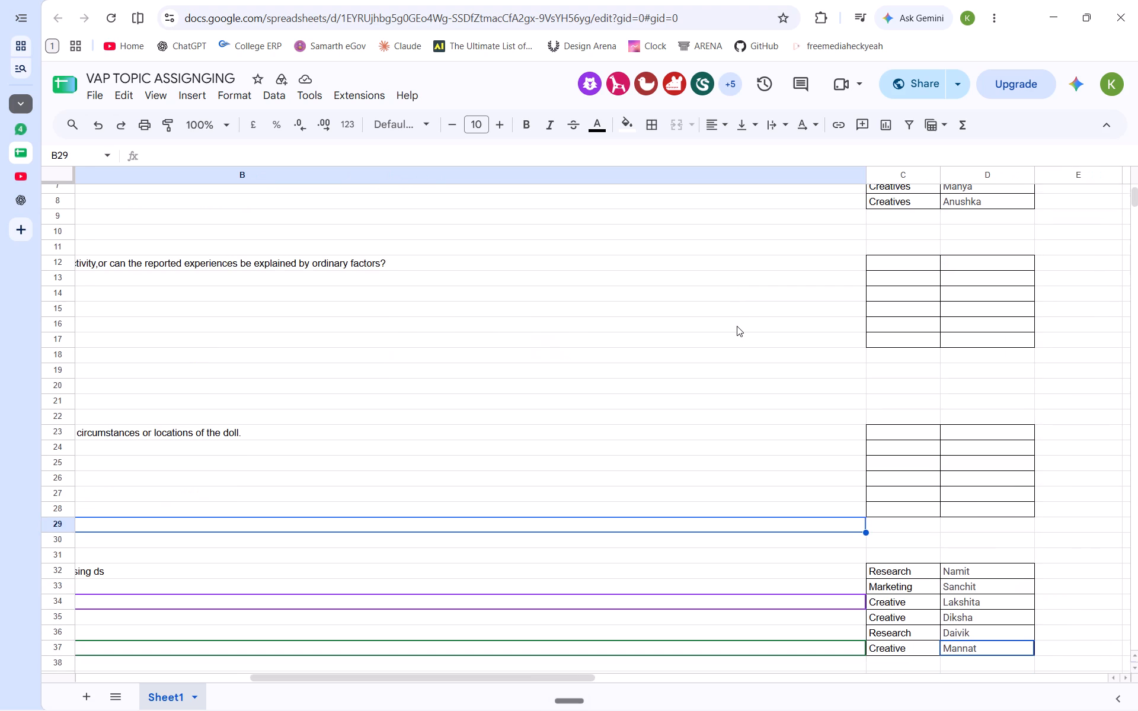
{"action": "scroll", "coordinate": [737, 326], "scroll_direction": "down", "scroll_amount": 1}
{"action": "left_click", "coordinate": [798, 260]}
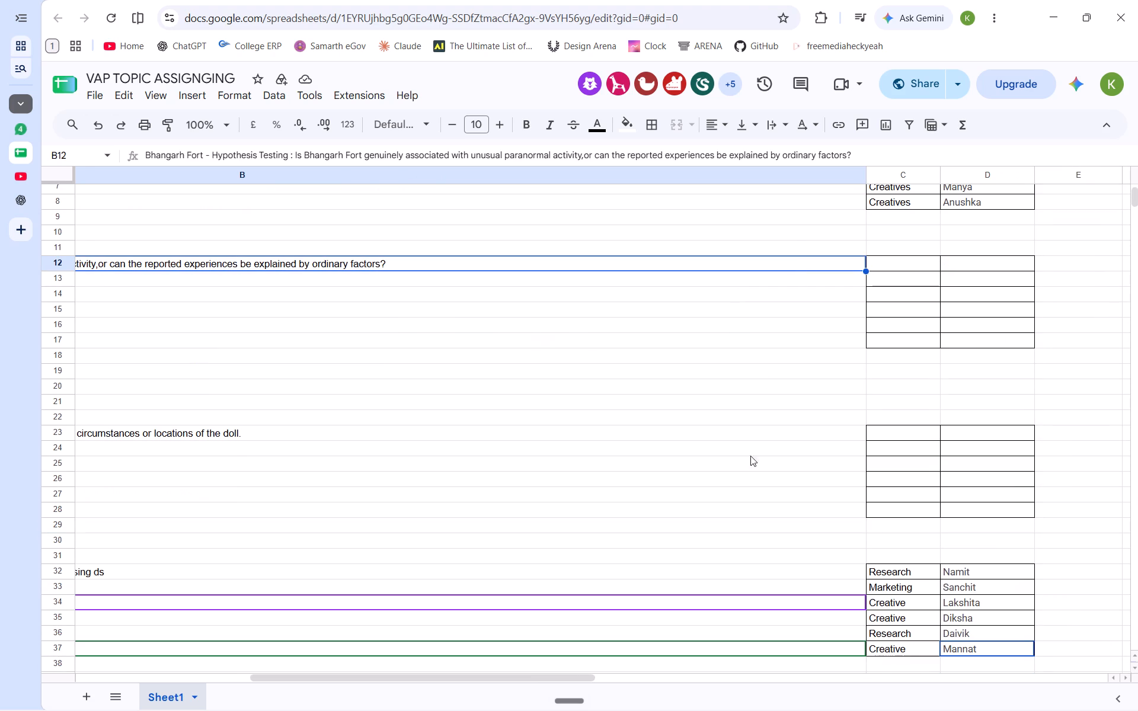
{"action": "left_click", "coordinate": [761, 431]}
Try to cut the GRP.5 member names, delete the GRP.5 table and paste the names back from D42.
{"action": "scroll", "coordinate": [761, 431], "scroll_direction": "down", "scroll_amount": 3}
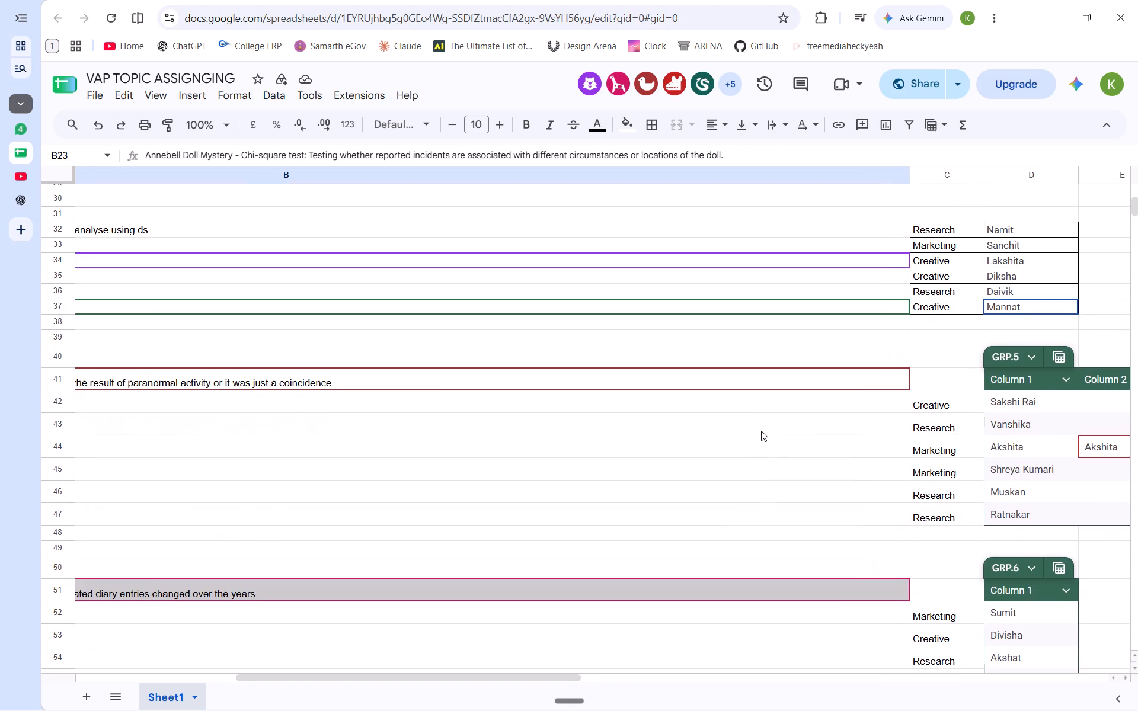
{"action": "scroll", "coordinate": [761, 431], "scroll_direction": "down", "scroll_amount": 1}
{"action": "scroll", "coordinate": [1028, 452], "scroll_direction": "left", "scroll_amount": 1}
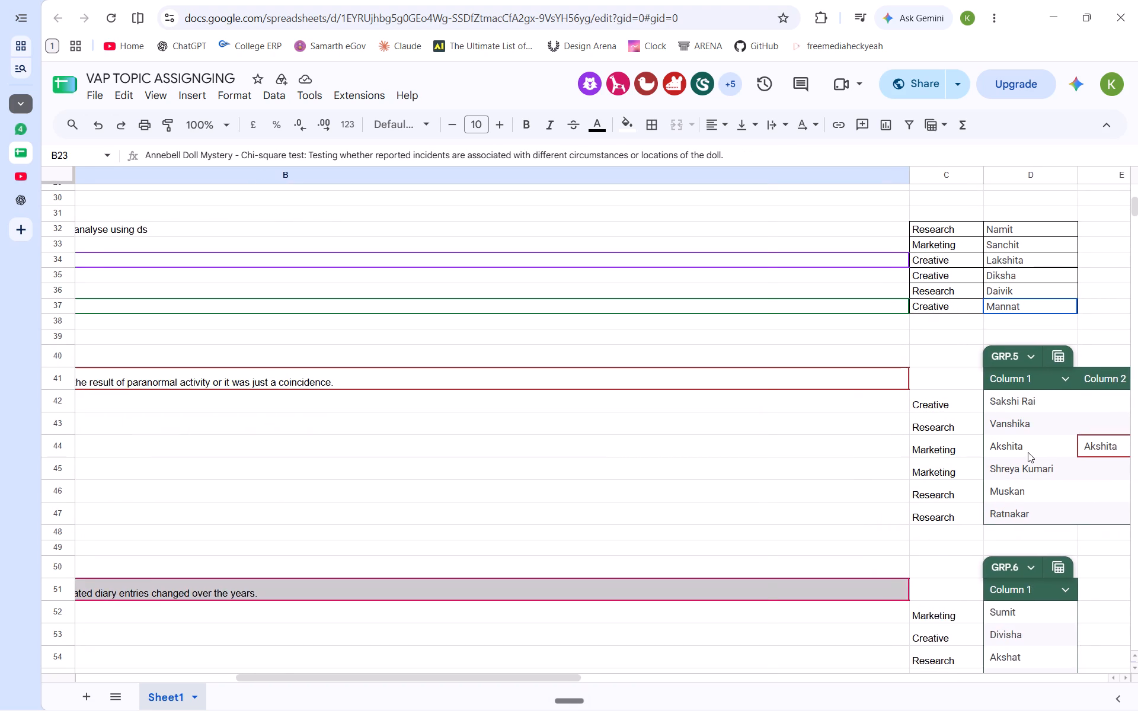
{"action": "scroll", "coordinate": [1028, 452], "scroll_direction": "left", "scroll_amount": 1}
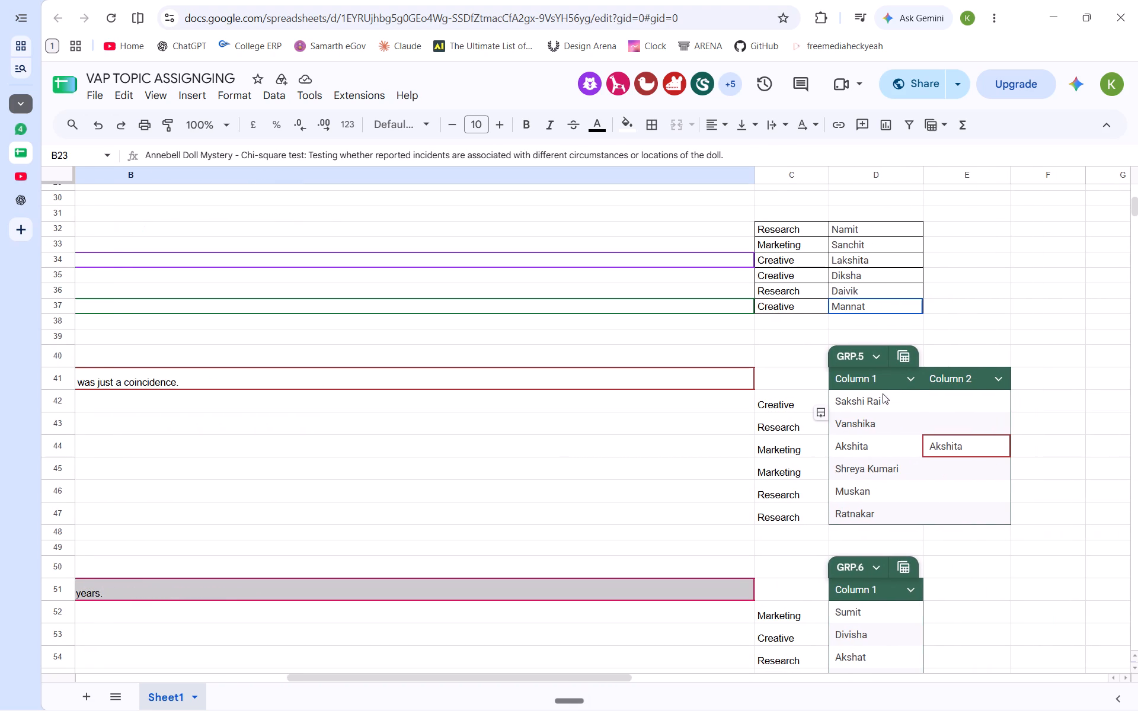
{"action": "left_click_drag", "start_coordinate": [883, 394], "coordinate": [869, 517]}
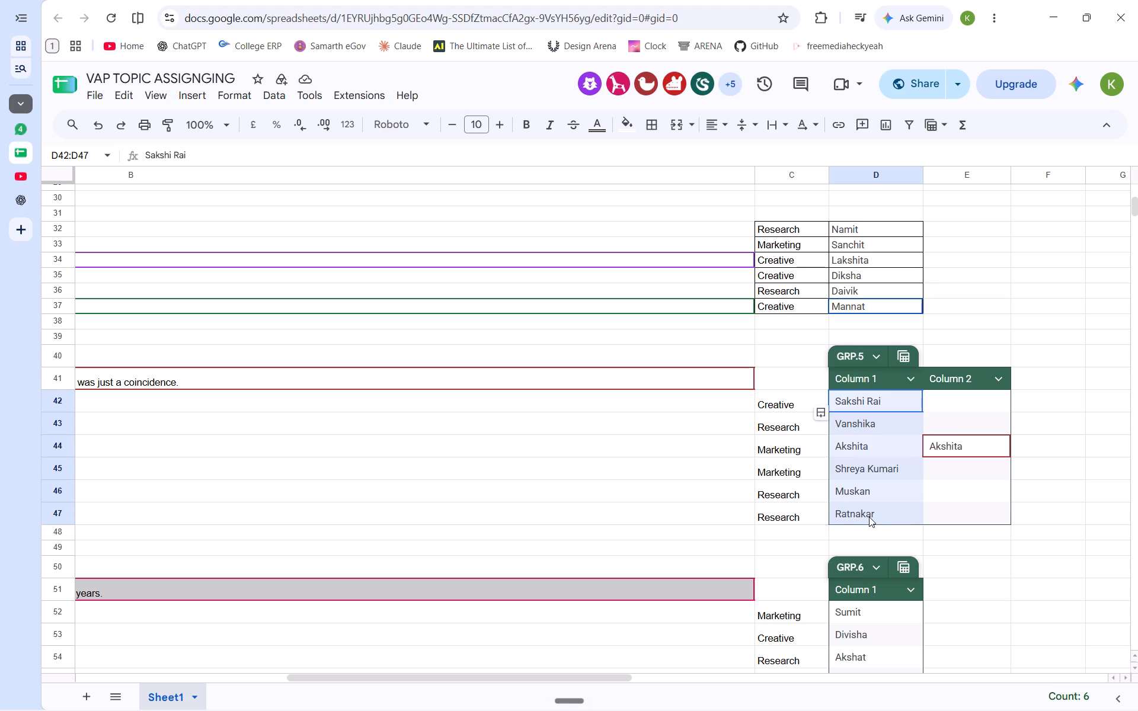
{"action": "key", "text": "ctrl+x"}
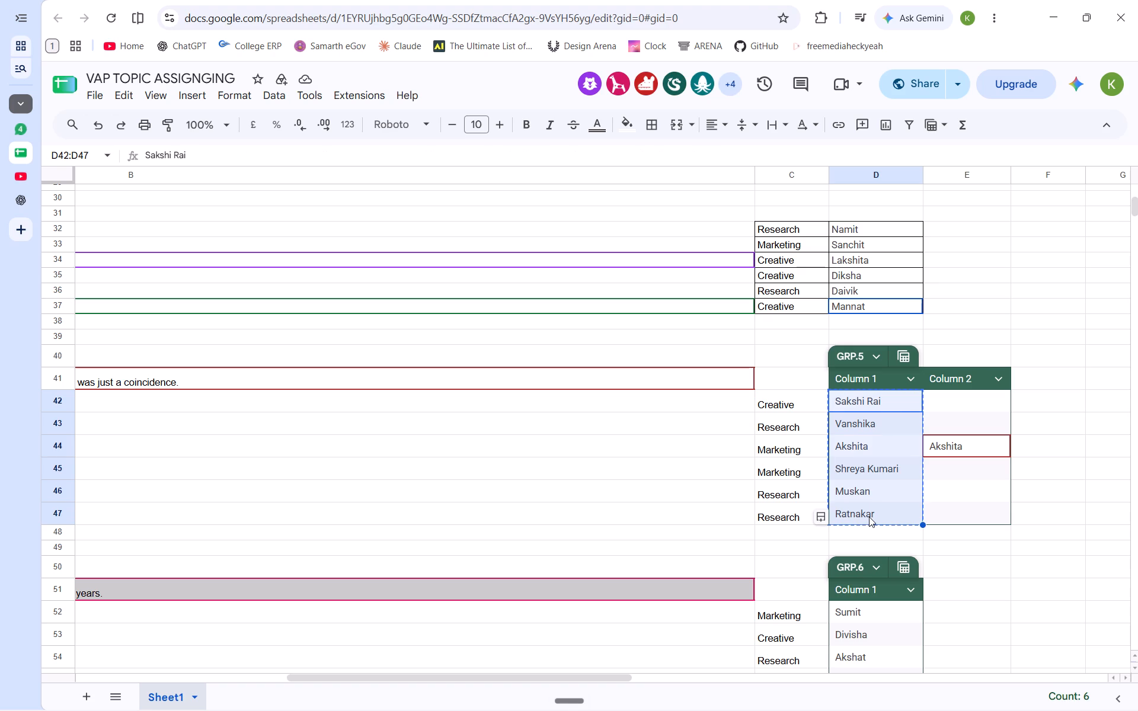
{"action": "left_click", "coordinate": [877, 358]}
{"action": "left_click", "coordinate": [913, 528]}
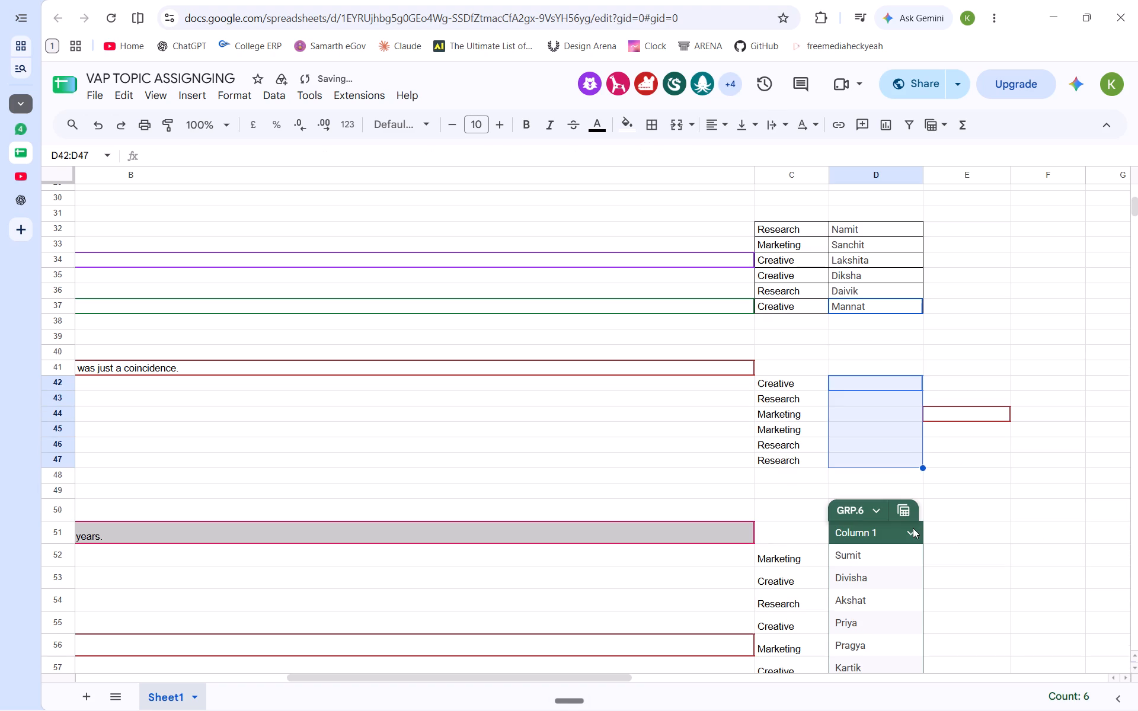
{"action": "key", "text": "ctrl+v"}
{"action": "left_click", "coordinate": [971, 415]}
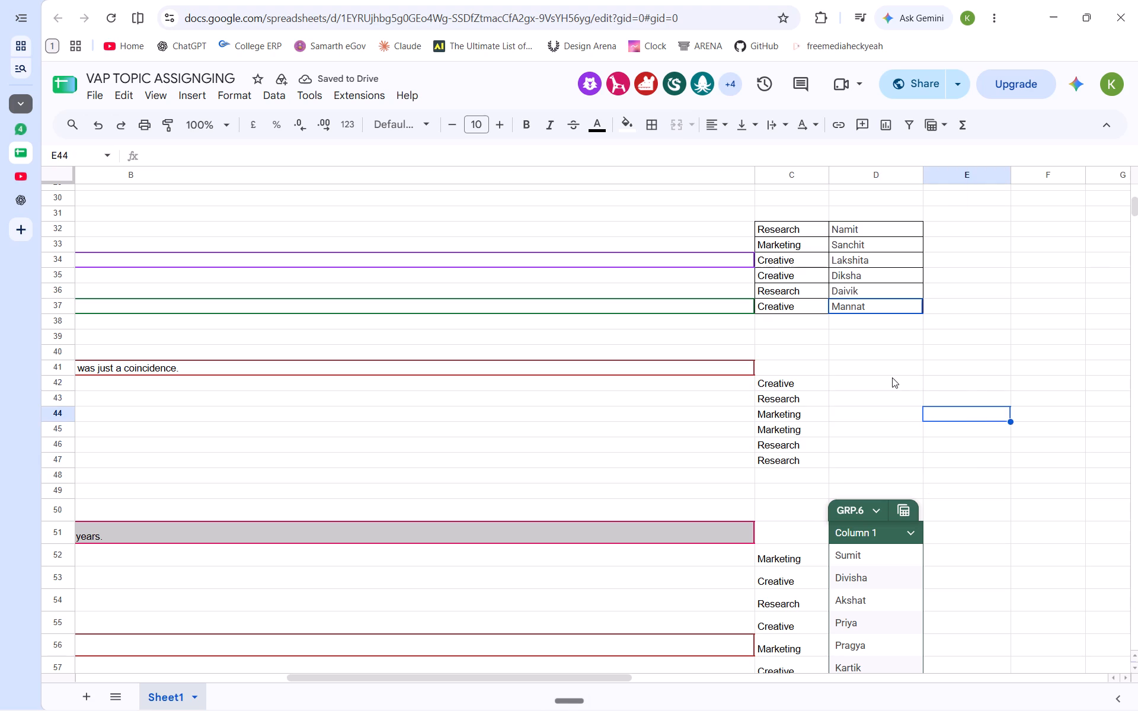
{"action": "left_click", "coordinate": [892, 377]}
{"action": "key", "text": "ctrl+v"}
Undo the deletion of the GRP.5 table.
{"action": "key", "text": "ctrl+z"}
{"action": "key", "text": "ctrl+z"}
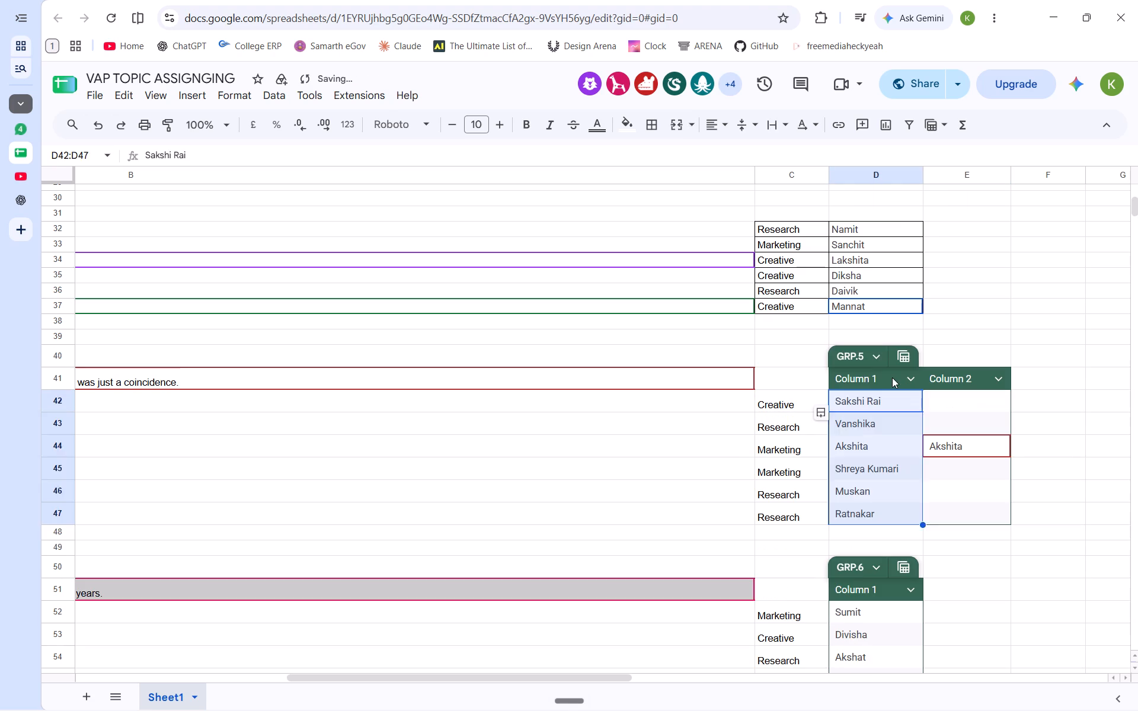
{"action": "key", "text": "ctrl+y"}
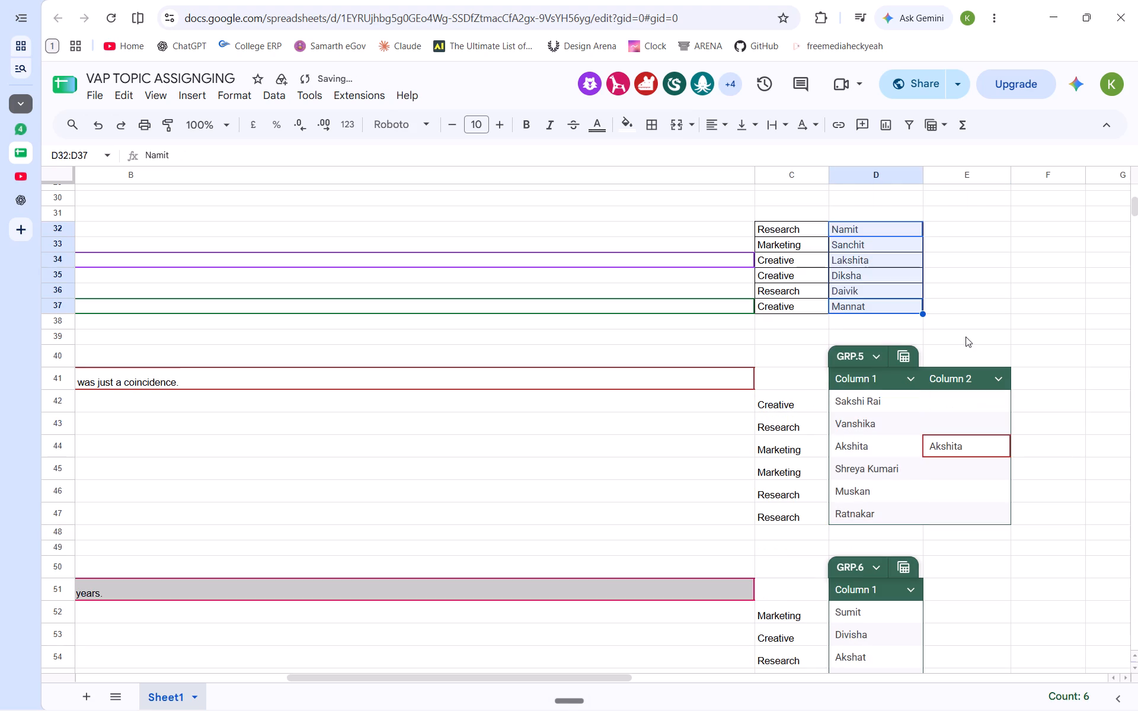
Copy the GRP.5 member names D42:D47, delete the GRP.5 table and paste the names back from D42.
{"action": "left_click", "coordinate": [984, 368]}
{"action": "left_click_drag", "start_coordinate": [877, 401], "coordinate": [871, 499]}
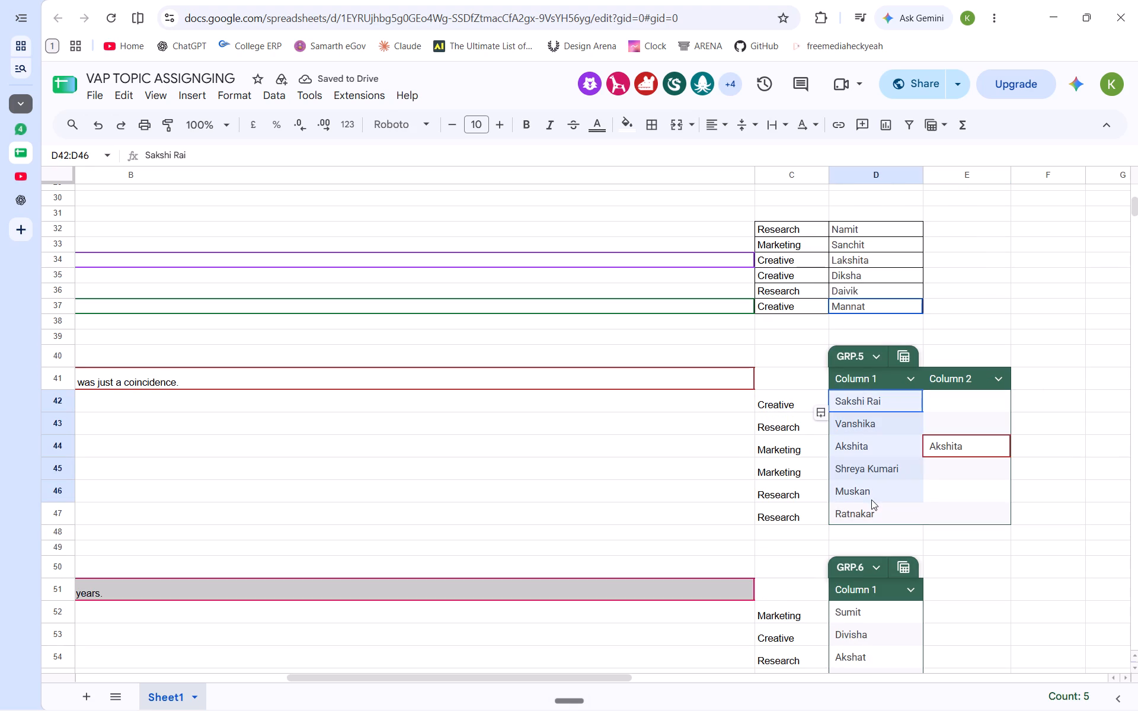
{"action": "left_click_drag", "start_coordinate": [871, 499], "coordinate": [871, 507]}
{"action": "key", "text": "ctrl+c"}
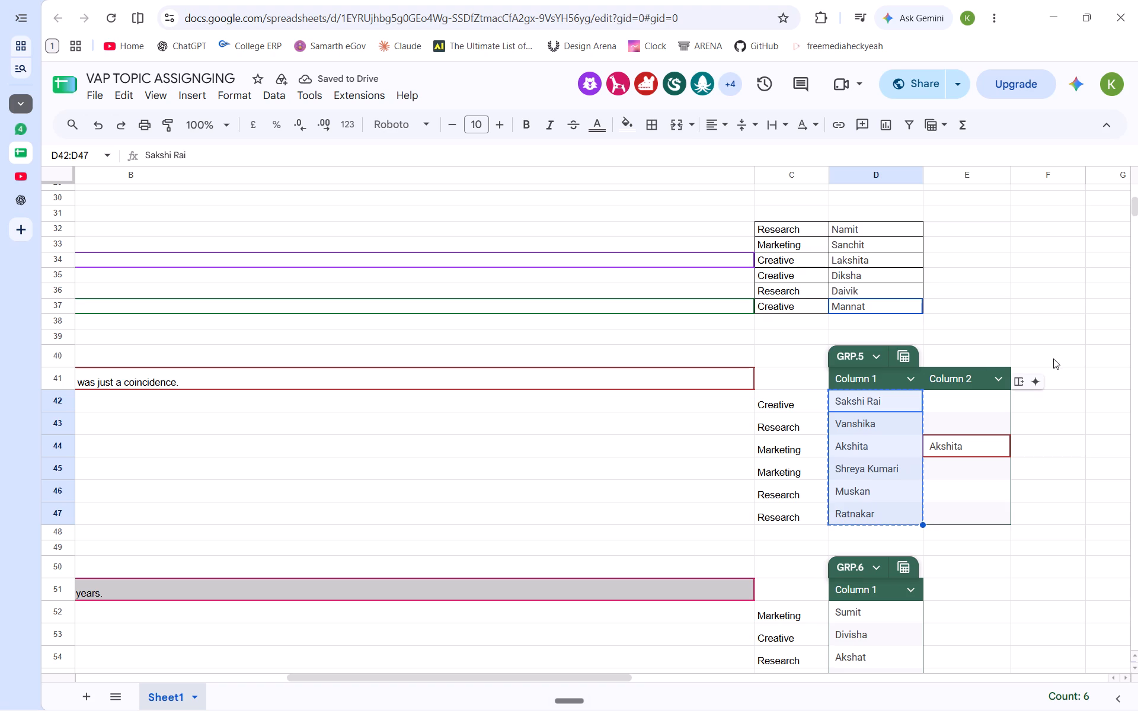
{"action": "left_click", "coordinate": [1070, 384]}
{"action": "left_click", "coordinate": [884, 359]}
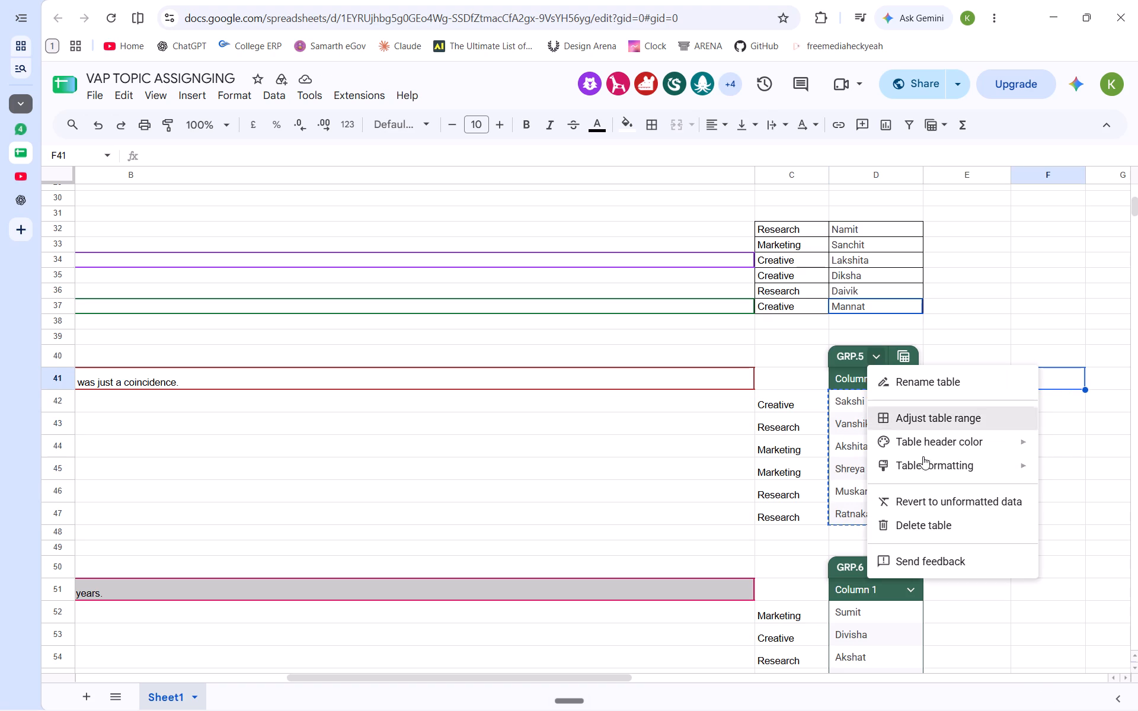
{"action": "left_click", "coordinate": [929, 527]}
{"action": "left_click", "coordinate": [857, 382]}
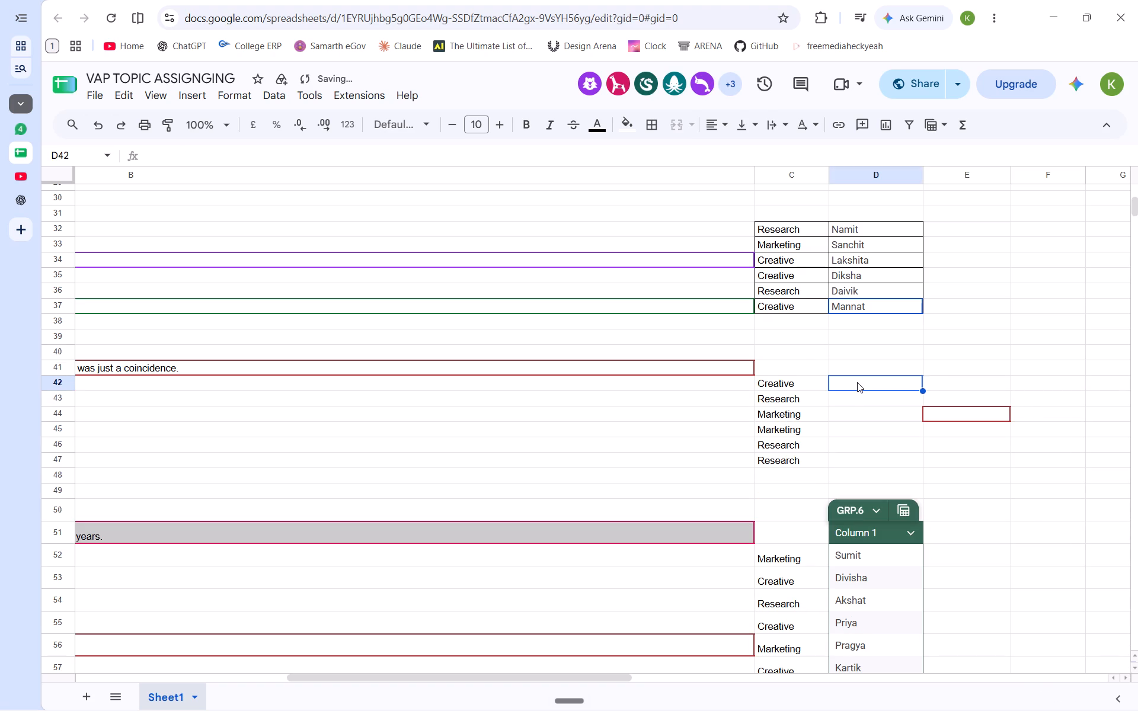
{"action": "key", "text": "ctrl+v"}
Re-enter the name Akshita in cell E44, next to the GRP.5 members.
{"action": "left_click", "coordinate": [957, 430]}
{"action": "left_click", "coordinate": [966, 412]}
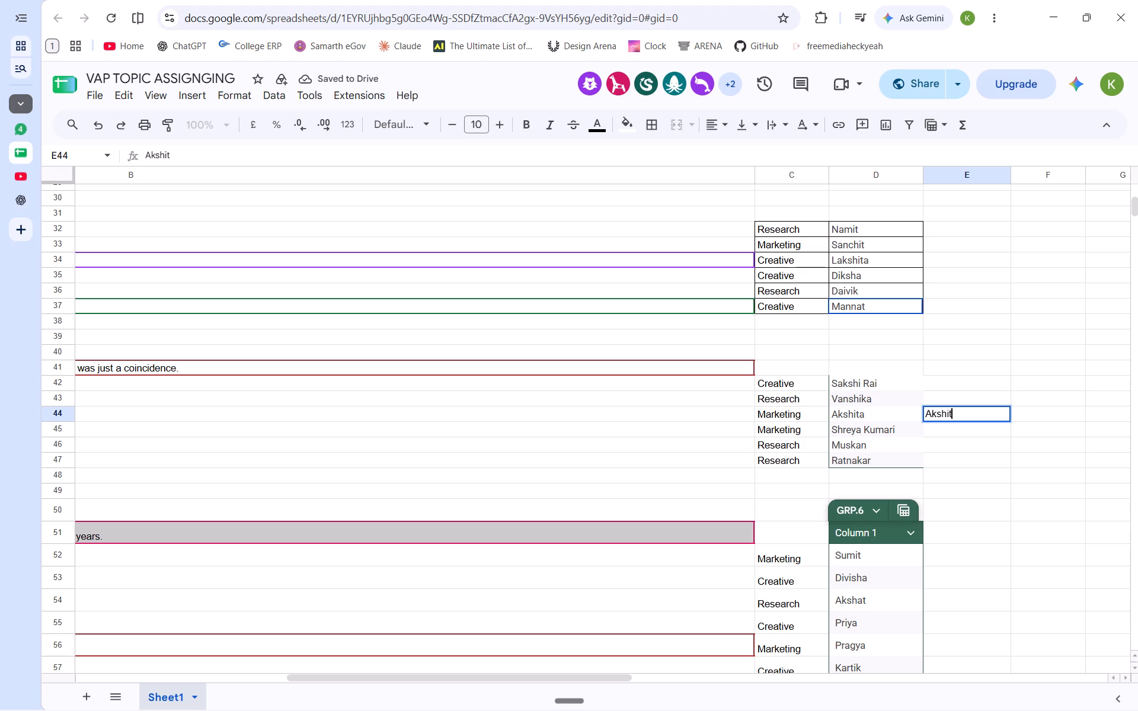
{"action": "key", "text": "Return"}
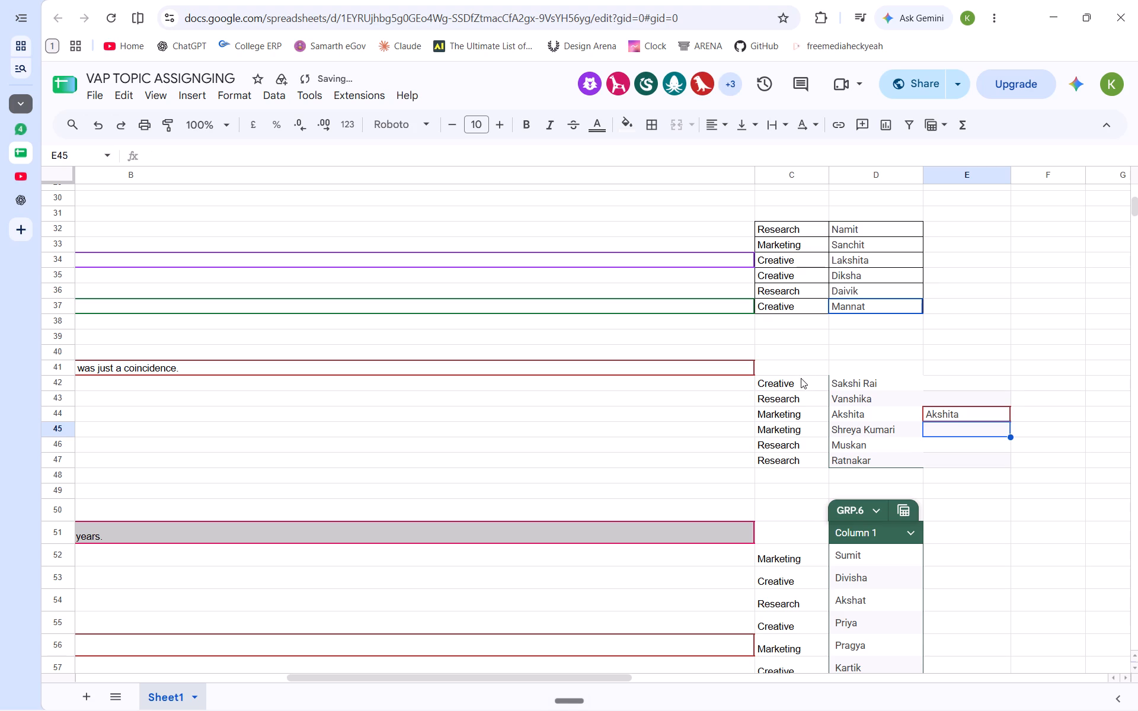
Move the GRP.5 departments C42:C47 and member names D42:D47 up one row to start at row 41.
{"action": "left_click_drag", "start_coordinate": [801, 378], "coordinate": [811, 459]}
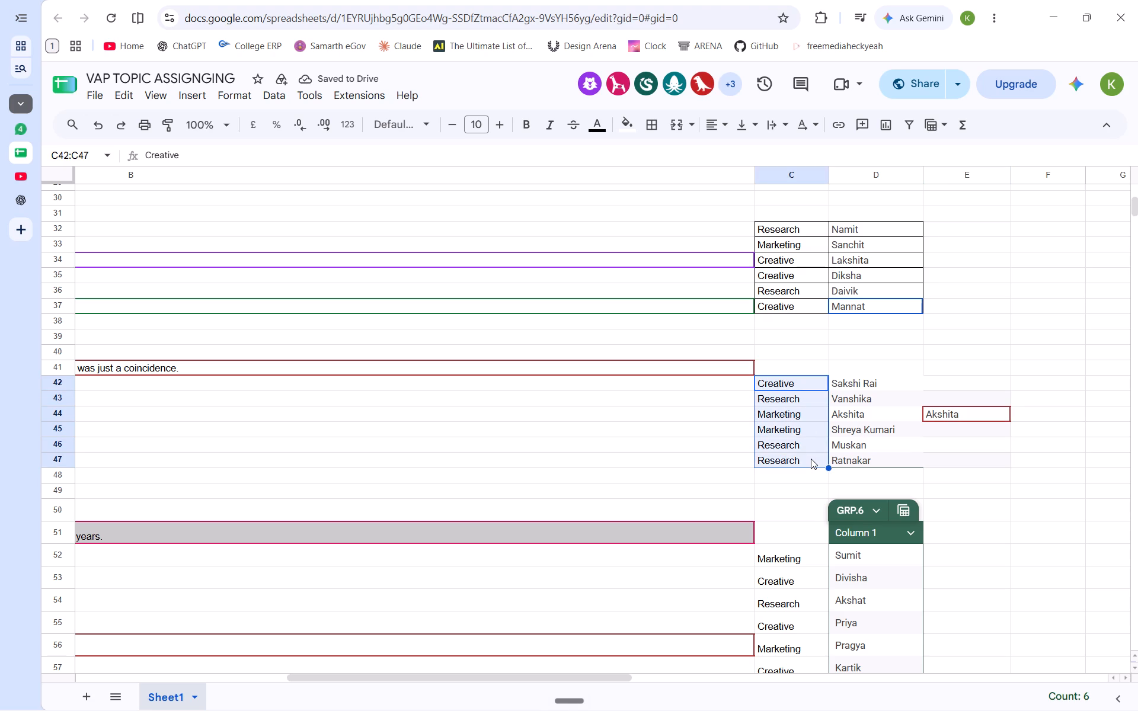
{"action": "key", "text": "ctrl+x"}
{"action": "left_click", "coordinate": [788, 369]}
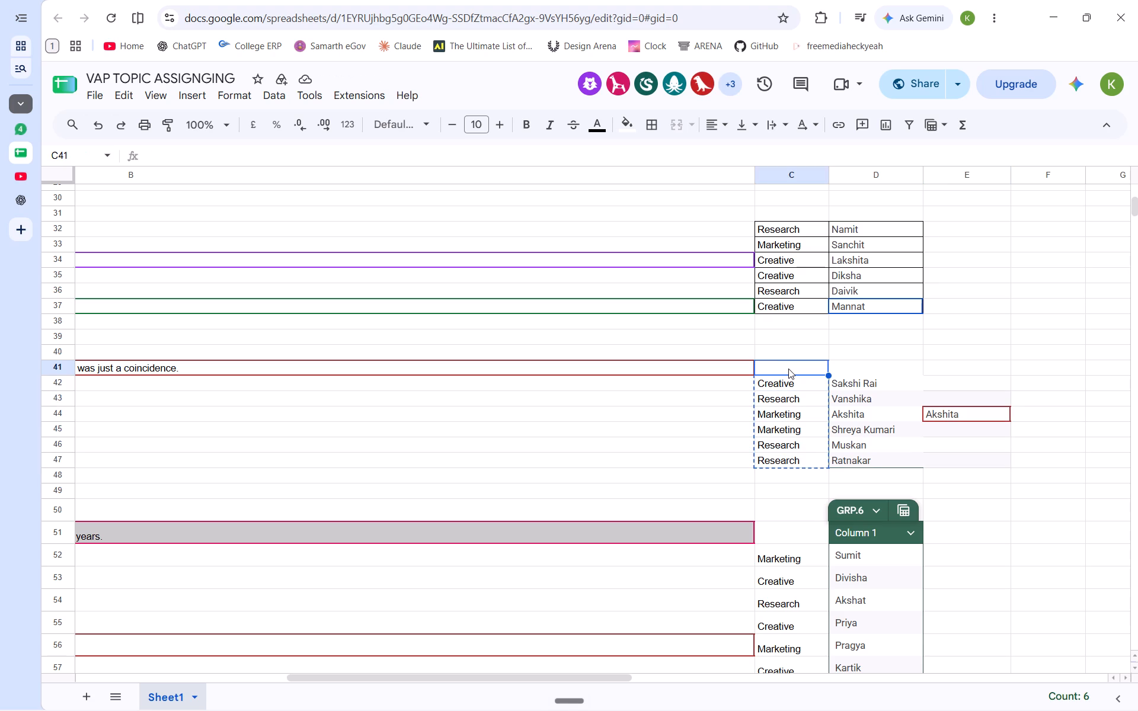
{"action": "key", "text": "ctrl+v"}
{"action": "left_click_drag", "start_coordinate": [856, 382], "coordinate": [865, 458]}
{"action": "key", "text": "ctrl+x"}
{"action": "left_click", "coordinate": [857, 366]}
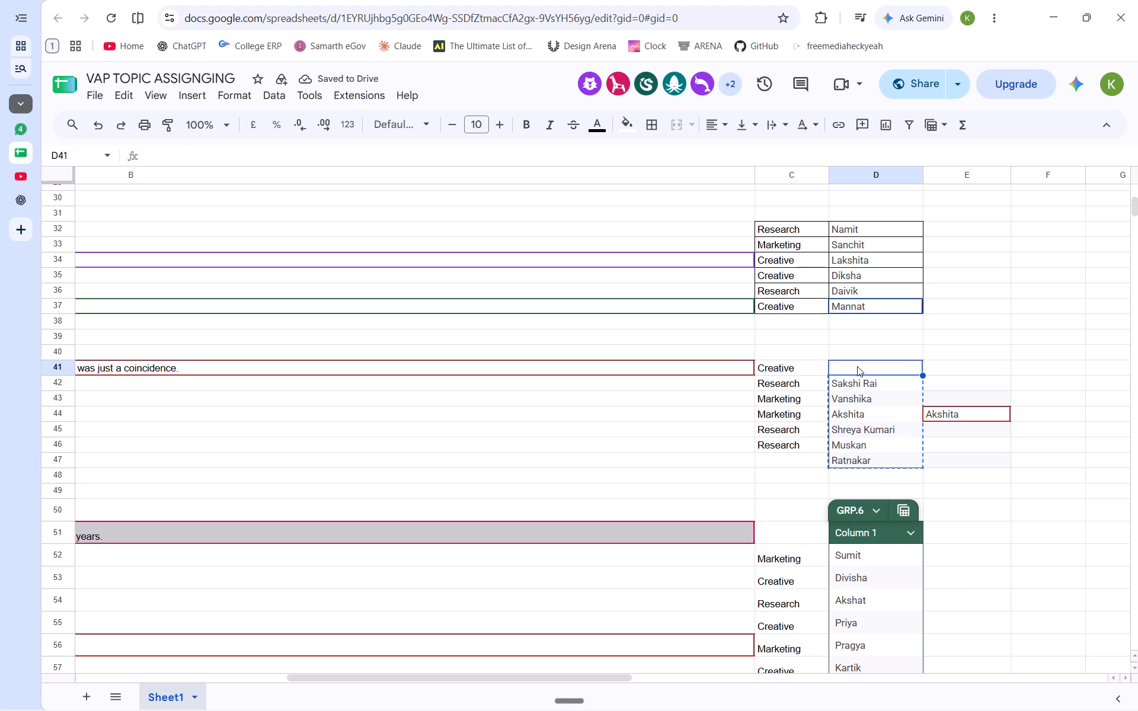
{"action": "key", "text": "ctrl+v"}
{"action": "left_click", "coordinate": [1052, 434]}
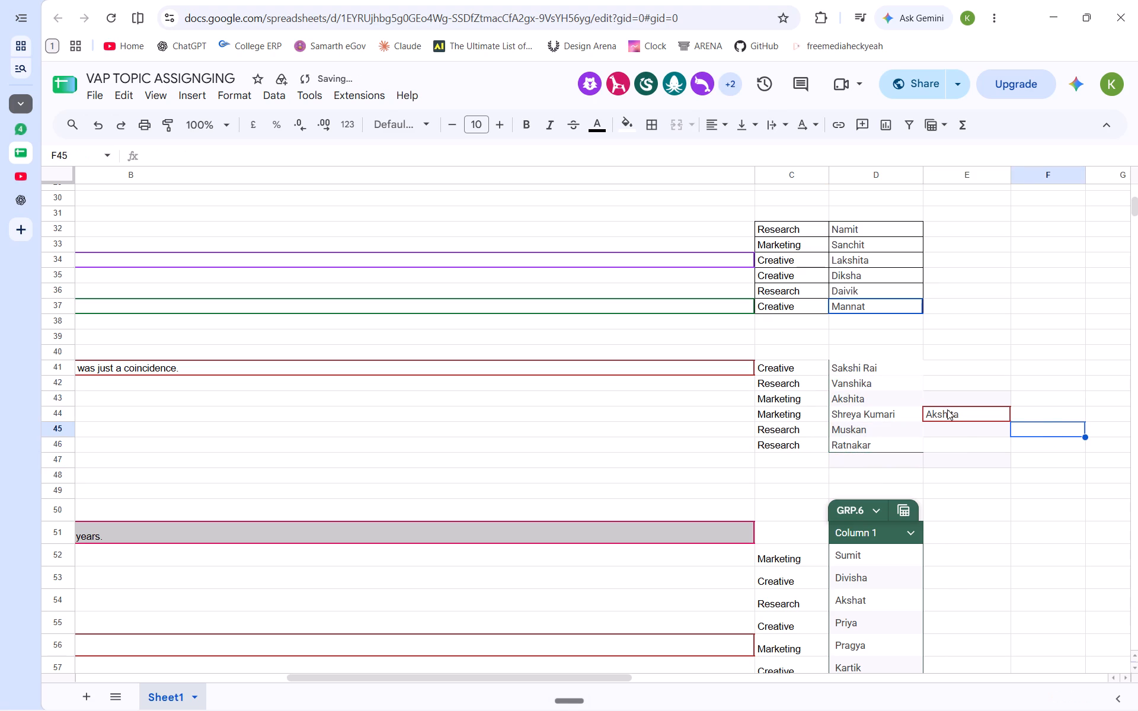
Move the extra name Akshita from E44 up to E43.
{"action": "left_click", "coordinate": [947, 412]}
{"action": "key", "text": "ctrl+x"}
{"action": "left_click", "coordinate": [952, 396]}
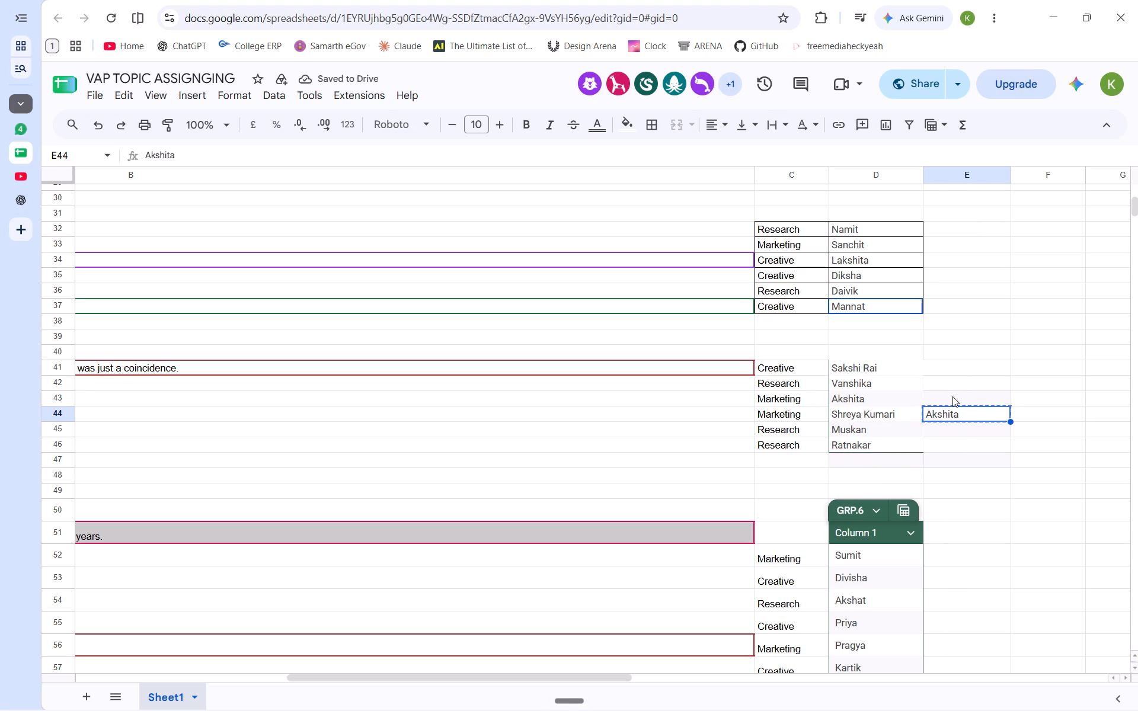
{"action": "key", "text": "ctrl+v"}
{"action": "left_click", "coordinate": [1026, 502]}
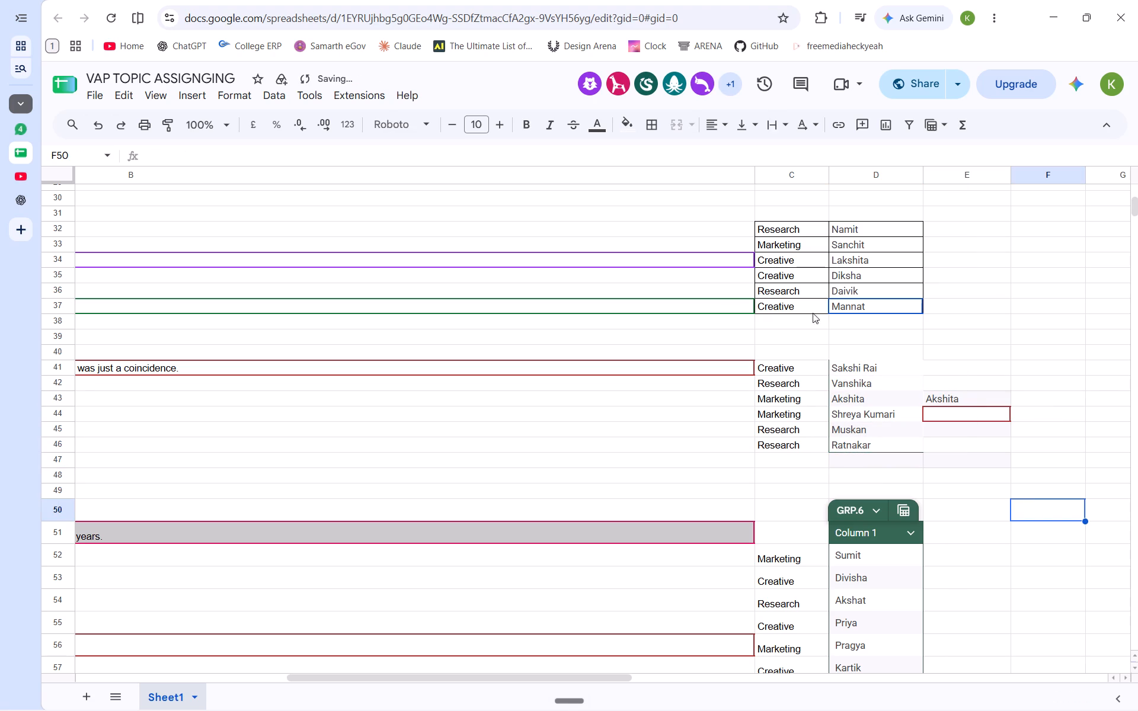
Apply all borders to the GRP.5 department and member cells C41:D46.
{"action": "left_click_drag", "start_coordinate": [803, 369], "coordinate": [872, 445]}
{"action": "left_click", "coordinate": [646, 121]}
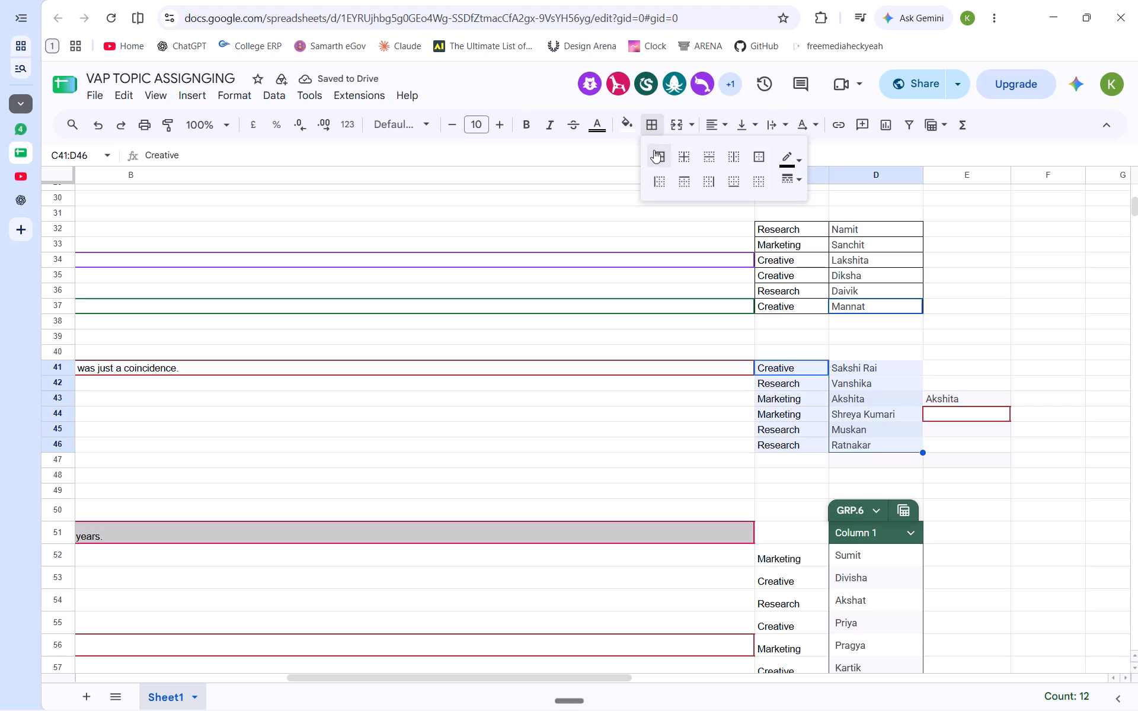
{"action": "left_click", "coordinate": [654, 150]}
{"action": "left_click", "coordinate": [694, 347]}
Fill E43:E47 and the GRP.5 member cells D41:D47 with white to clear the leftover table shading.
{"action": "left_click_drag", "start_coordinate": [990, 393], "coordinate": [986, 458]}
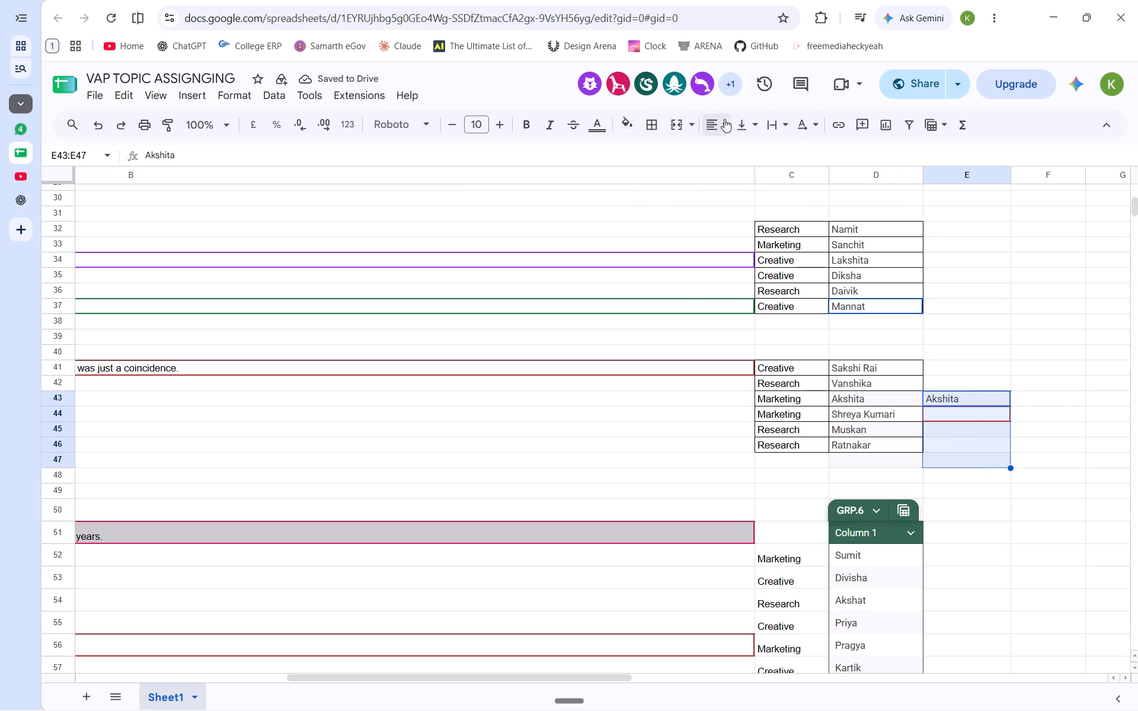
{"action": "left_click", "coordinate": [625, 129]}
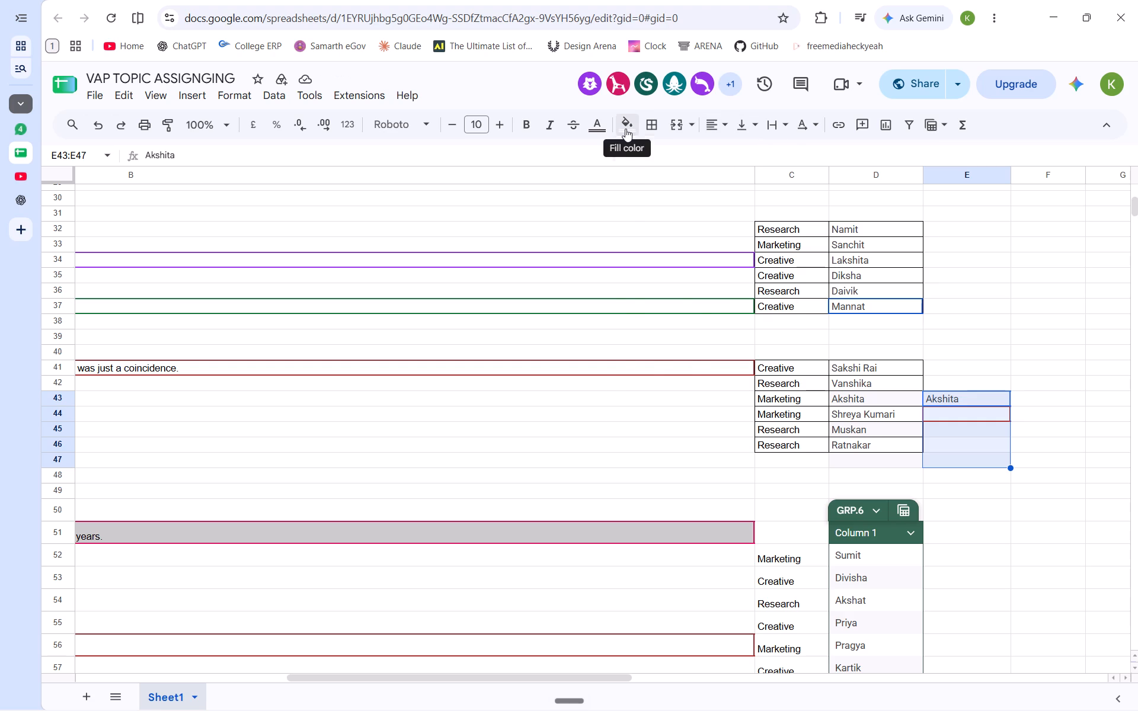
{"action": "left_click", "coordinate": [644, 323]}
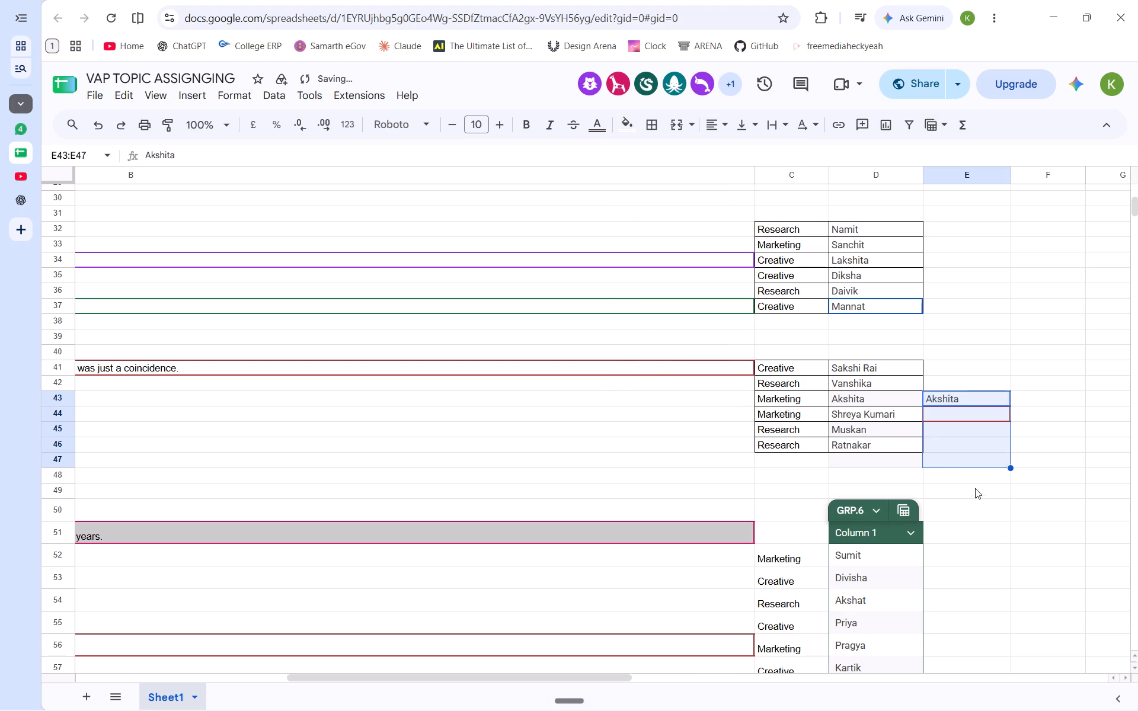
{"action": "left_click", "coordinate": [977, 492]}
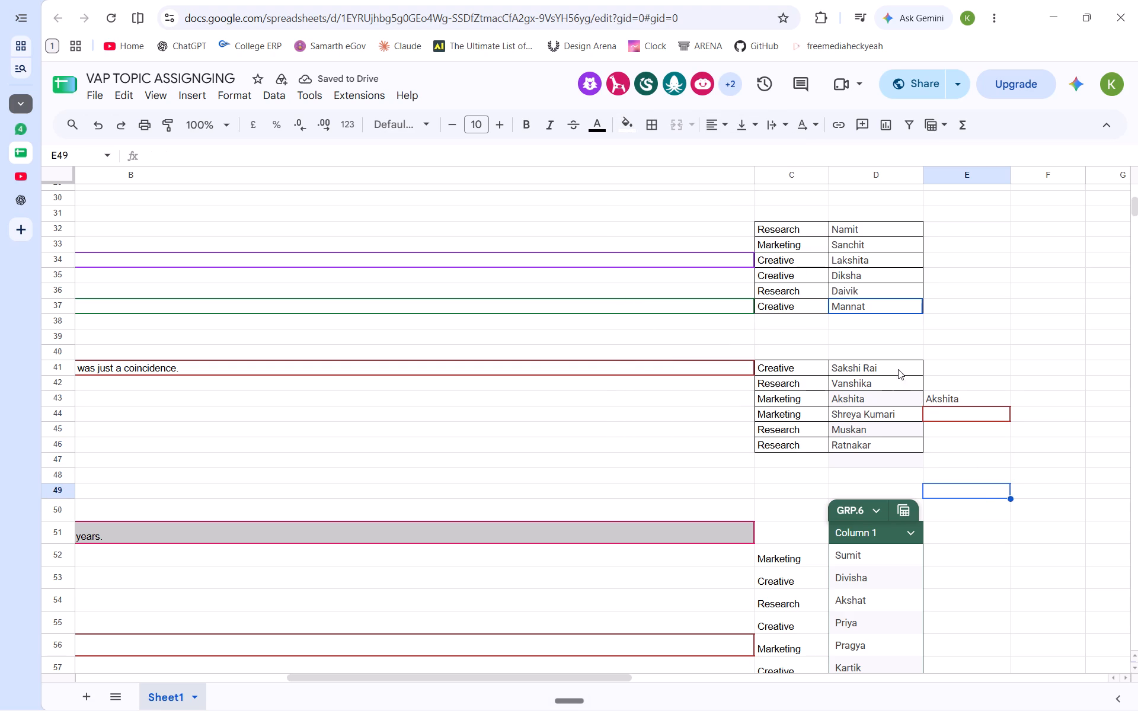
{"action": "left_click_drag", "start_coordinate": [899, 367], "coordinate": [900, 459]}
{"action": "left_click", "coordinate": [623, 123]}
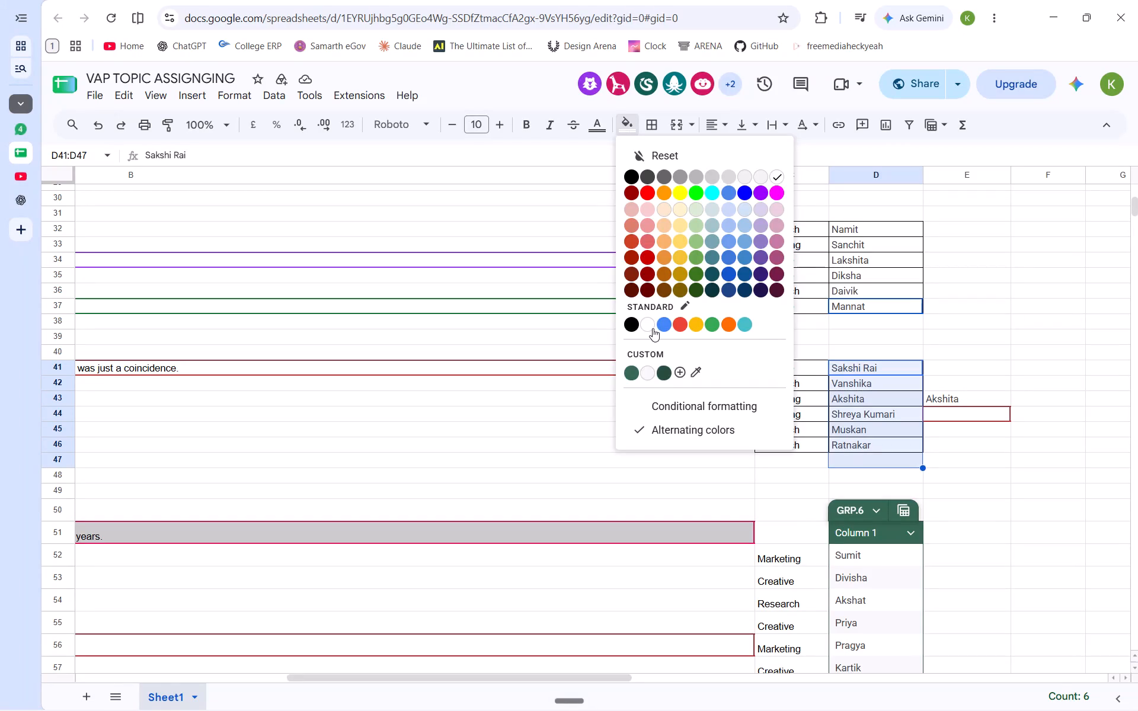
{"action": "left_click", "coordinate": [652, 328]}
{"action": "left_click", "coordinate": [936, 463]}
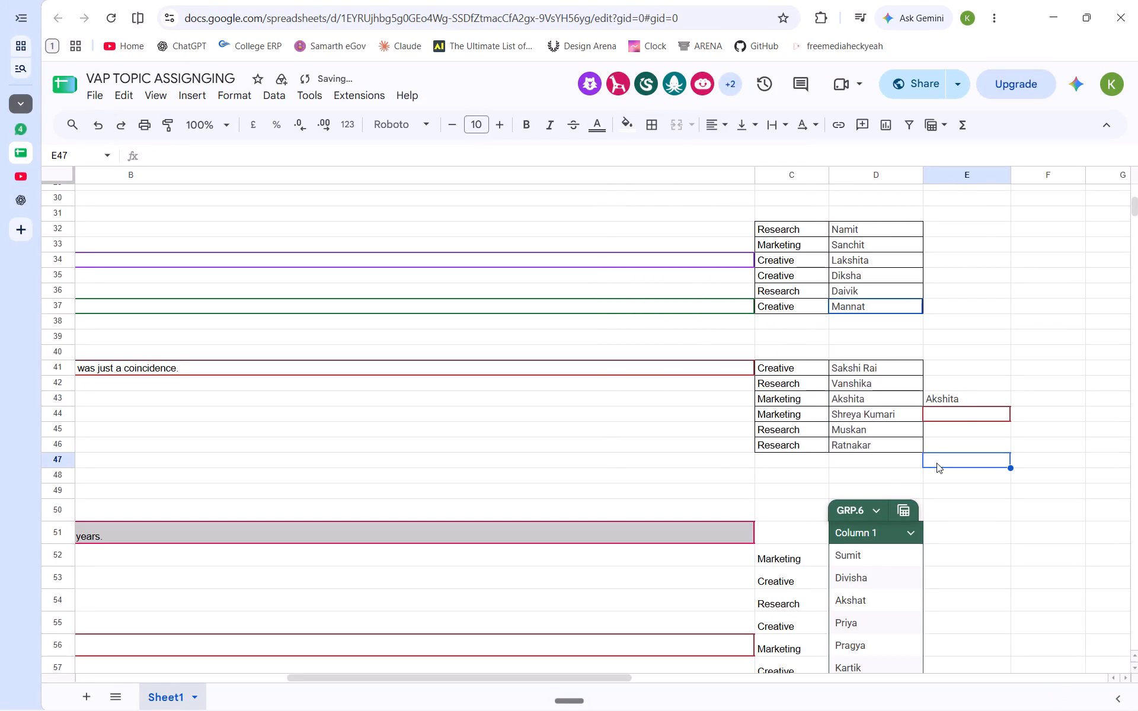
Review the group topics against their bordered member cells, down to the remaining GRP.6 and GRP.7 tables.
{"action": "scroll", "coordinate": [996, 343], "scroll_direction": "up", "scroll_amount": 7}
{"action": "scroll", "coordinate": [996, 343], "scroll_direction": "down", "scroll_amount": 1}
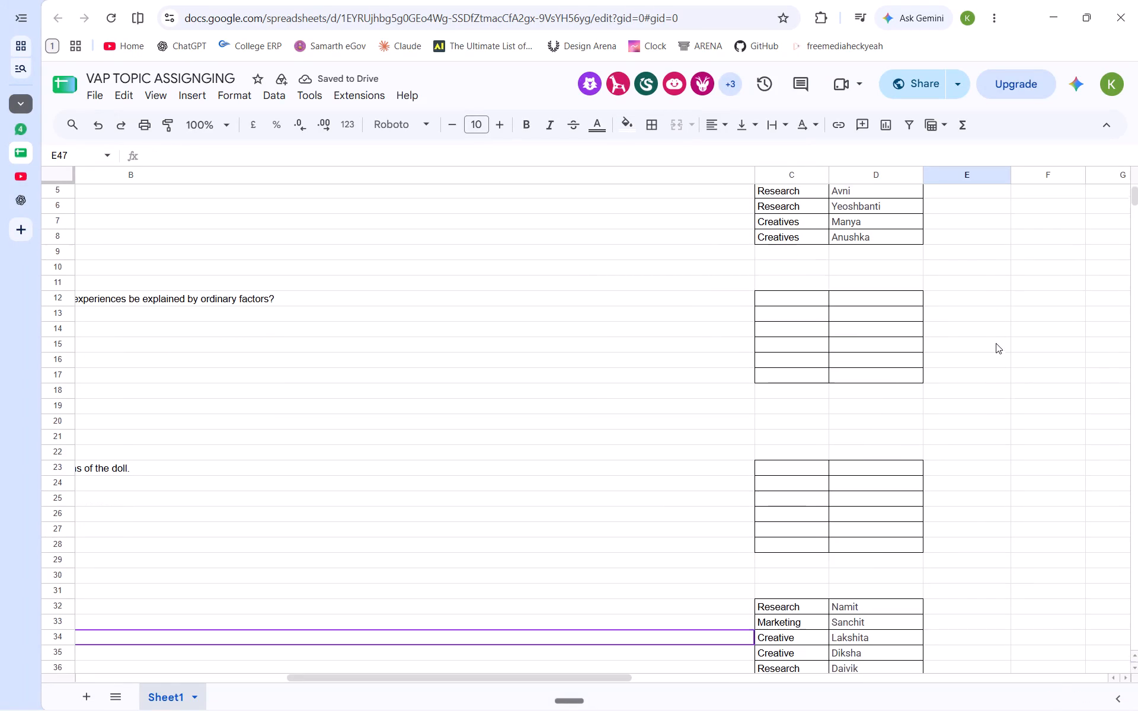
{"action": "scroll", "coordinate": [996, 343], "scroll_direction": "down", "scroll_amount": 1}
{"action": "scroll", "coordinate": [762, 305], "scroll_direction": "down", "scroll_amount": 1}
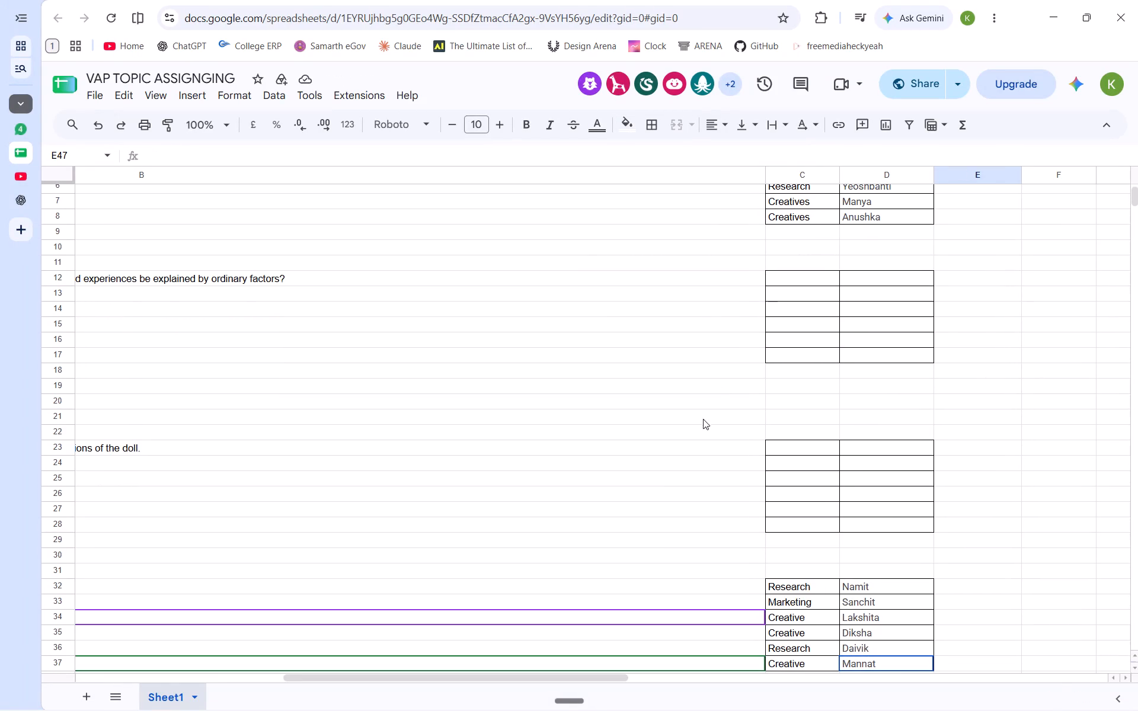
{"action": "left_click", "coordinate": [666, 437]}
{"action": "left_click", "coordinate": [644, 449]}
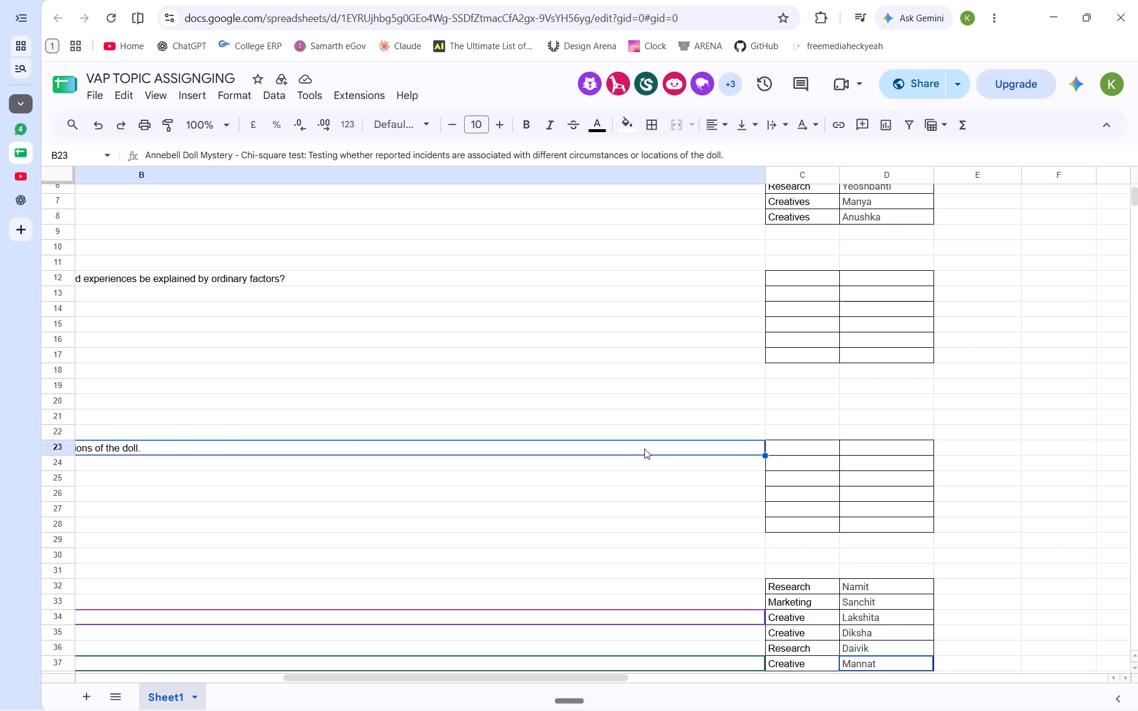
{"action": "scroll", "coordinate": [644, 449], "scroll_direction": "right", "scroll_amount": 8}
{"action": "scroll", "coordinate": [644, 449], "scroll_direction": "down", "scroll_amount": 2}
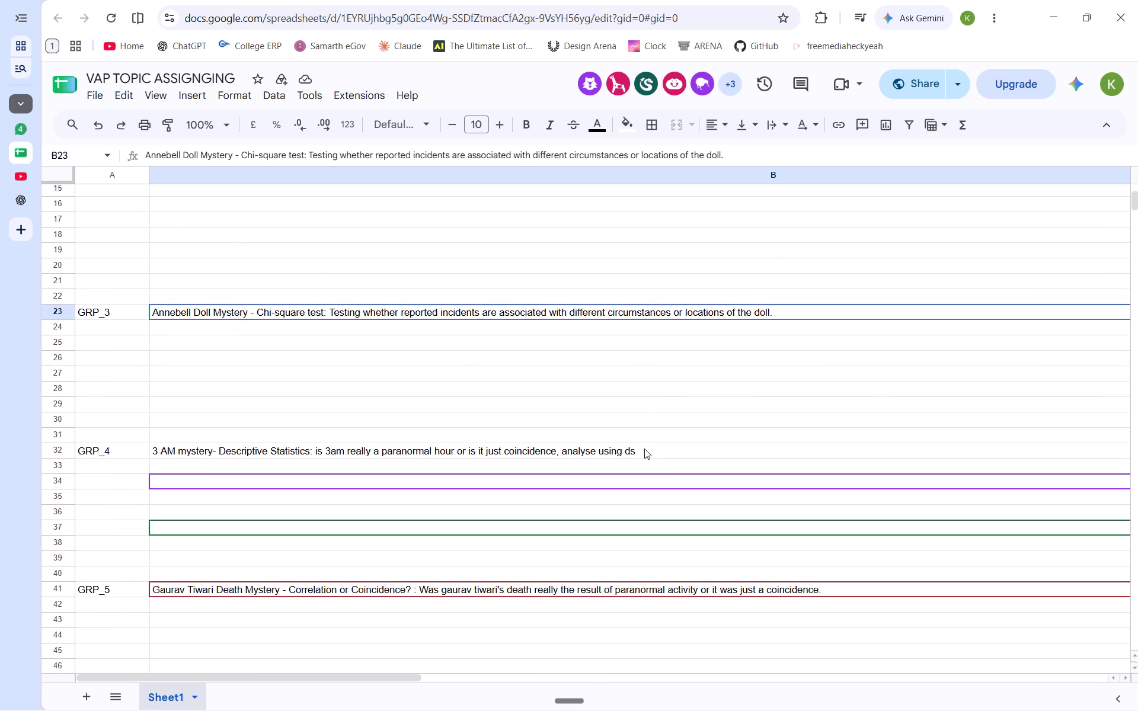
{"action": "scroll", "coordinate": [644, 449], "scroll_direction": "left", "scroll_amount": 8}
{"action": "scroll", "coordinate": [644, 449], "scroll_direction": "down", "scroll_amount": 1}
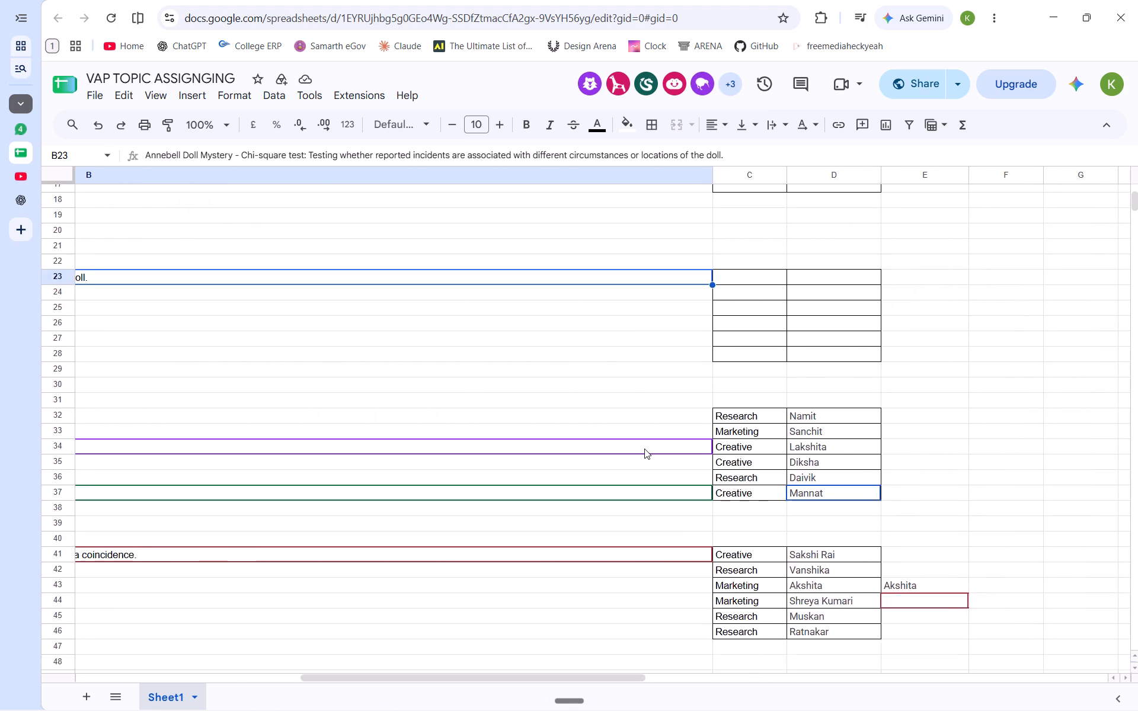
{"action": "scroll", "coordinate": [644, 449], "scroll_direction": "down", "scroll_amount": 1}
{"action": "scroll", "coordinate": [644, 449], "scroll_direction": "right", "scroll_amount": 3}
{"action": "scroll", "coordinate": [644, 449], "scroll_direction": "left", "scroll_amount": 4}
{"action": "scroll", "coordinate": [644, 449], "scroll_direction": "down", "scroll_amount": 2}
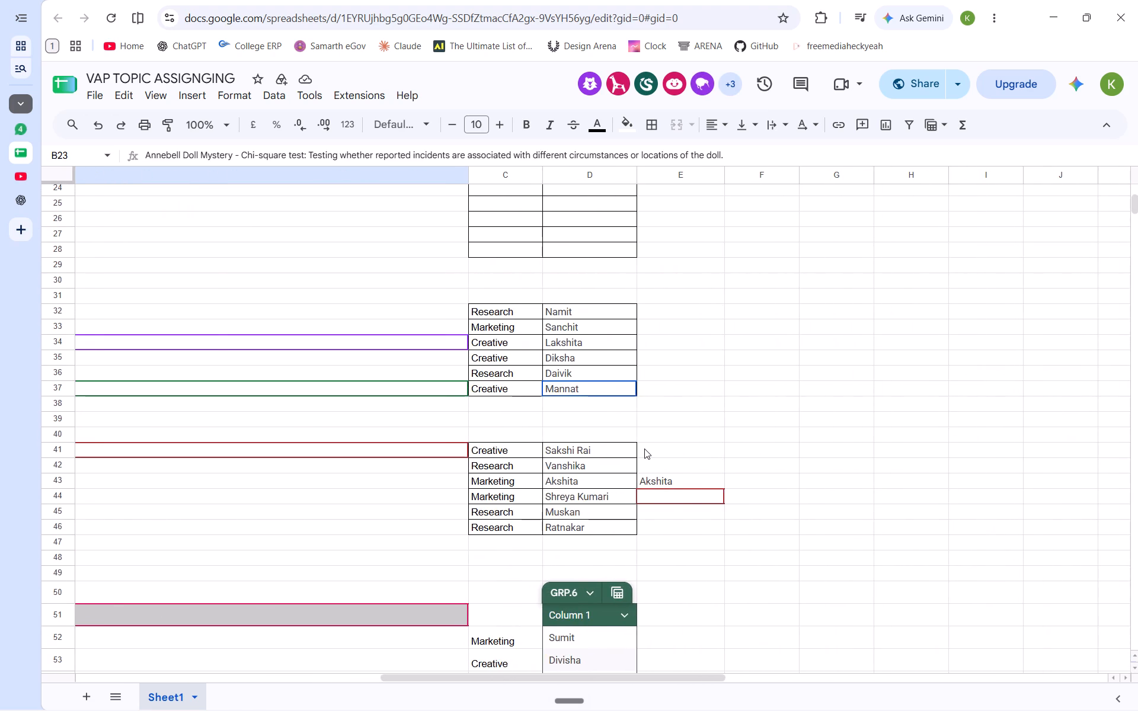
{"action": "scroll", "coordinate": [644, 449], "scroll_direction": "down", "scroll_amount": 3}
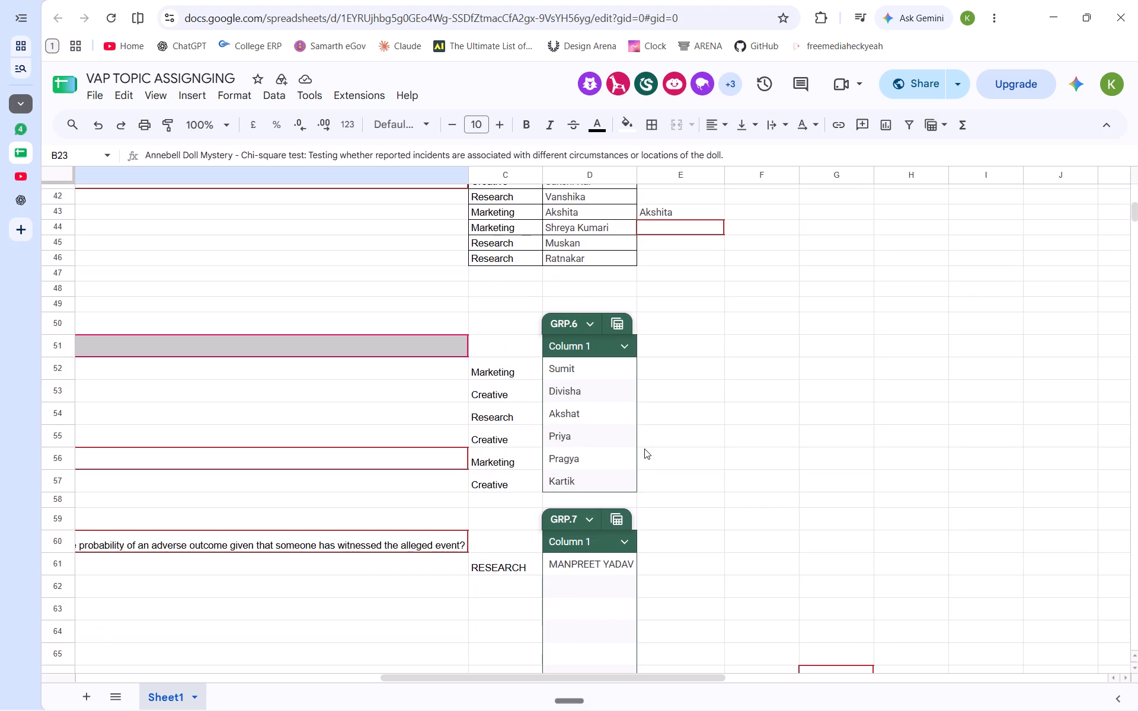
{"action": "scroll", "coordinate": [644, 449], "scroll_direction": "down", "scroll_amount": 1}
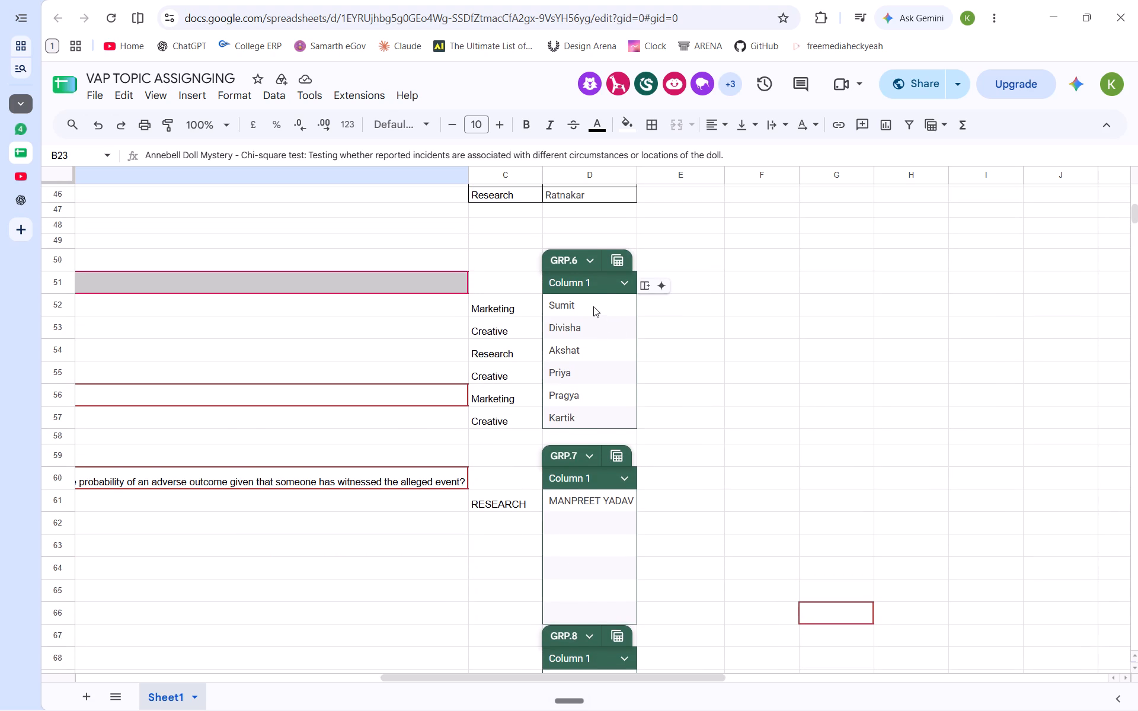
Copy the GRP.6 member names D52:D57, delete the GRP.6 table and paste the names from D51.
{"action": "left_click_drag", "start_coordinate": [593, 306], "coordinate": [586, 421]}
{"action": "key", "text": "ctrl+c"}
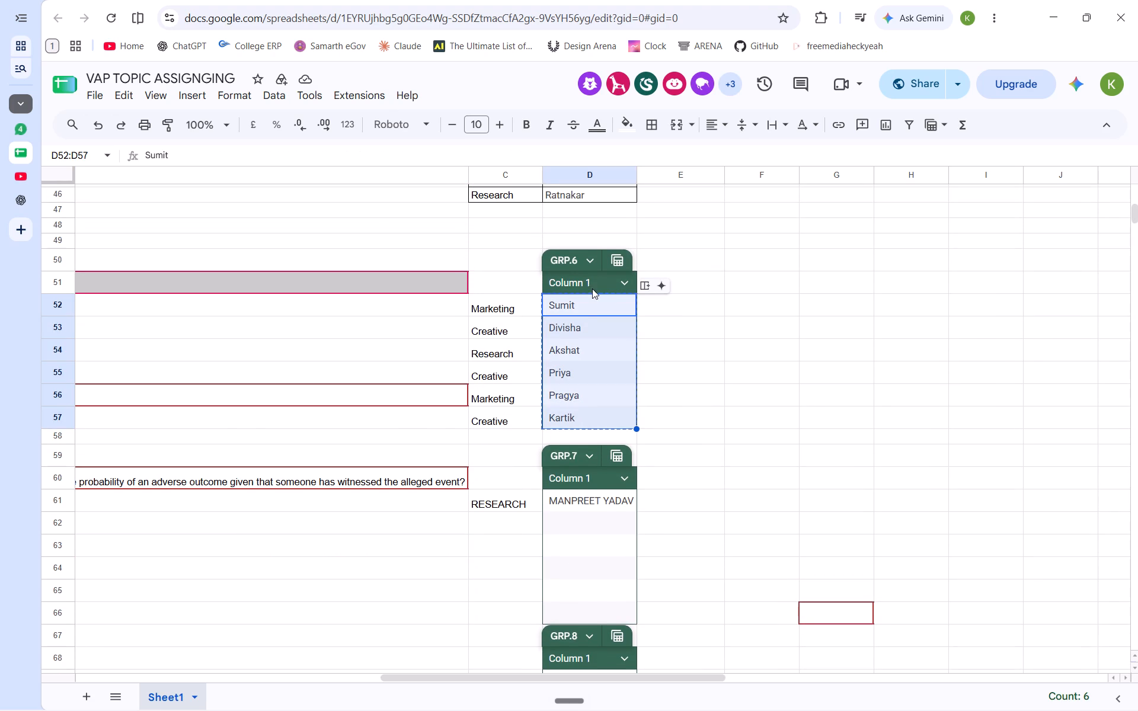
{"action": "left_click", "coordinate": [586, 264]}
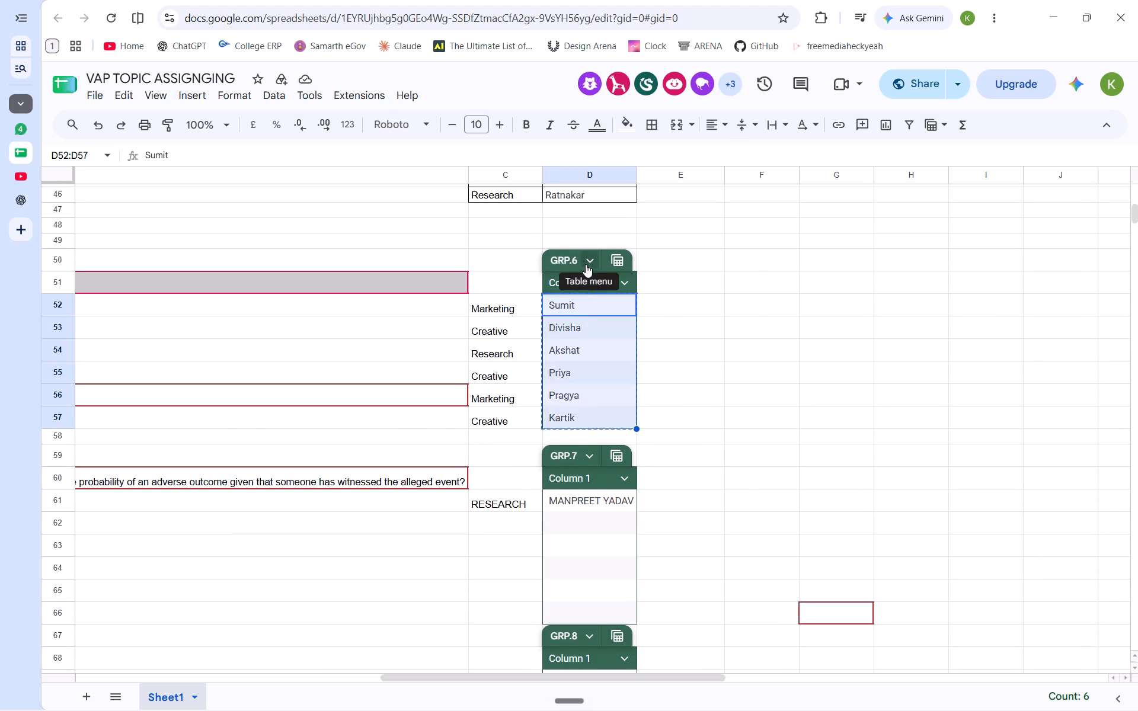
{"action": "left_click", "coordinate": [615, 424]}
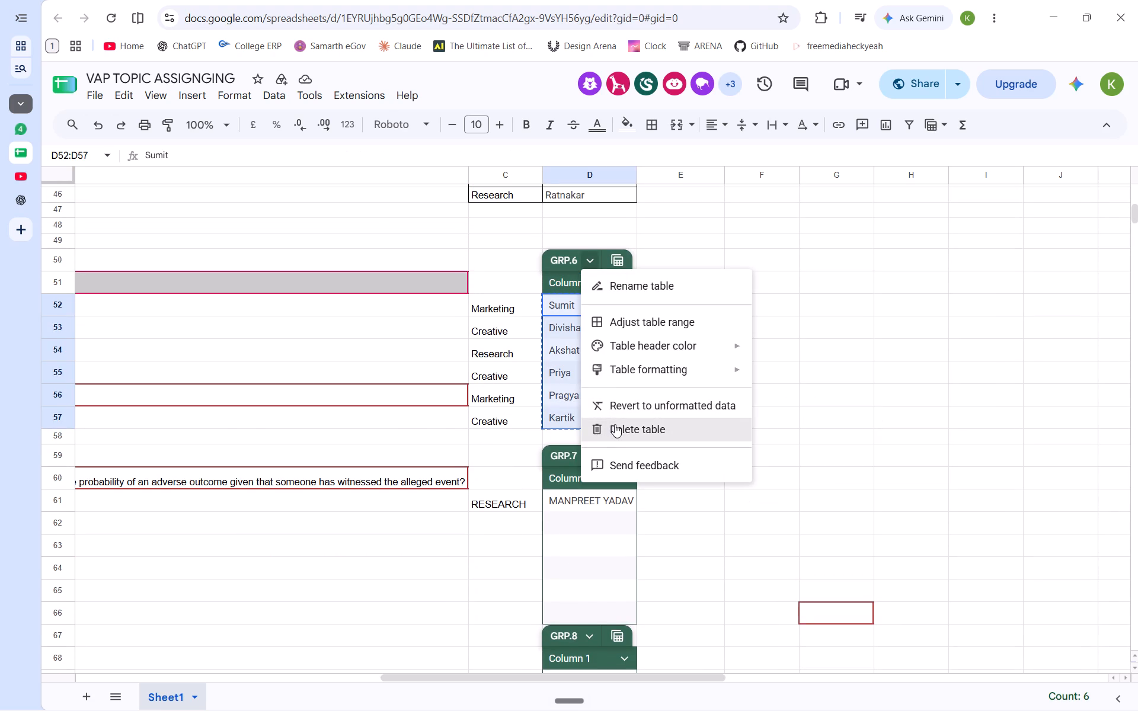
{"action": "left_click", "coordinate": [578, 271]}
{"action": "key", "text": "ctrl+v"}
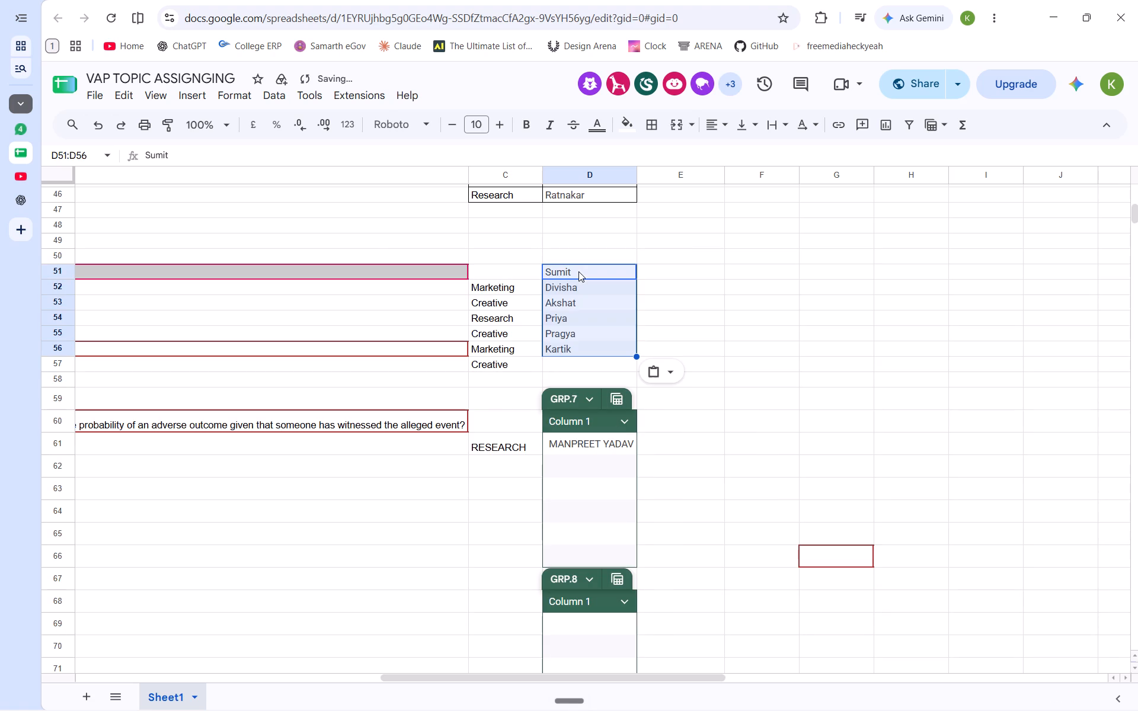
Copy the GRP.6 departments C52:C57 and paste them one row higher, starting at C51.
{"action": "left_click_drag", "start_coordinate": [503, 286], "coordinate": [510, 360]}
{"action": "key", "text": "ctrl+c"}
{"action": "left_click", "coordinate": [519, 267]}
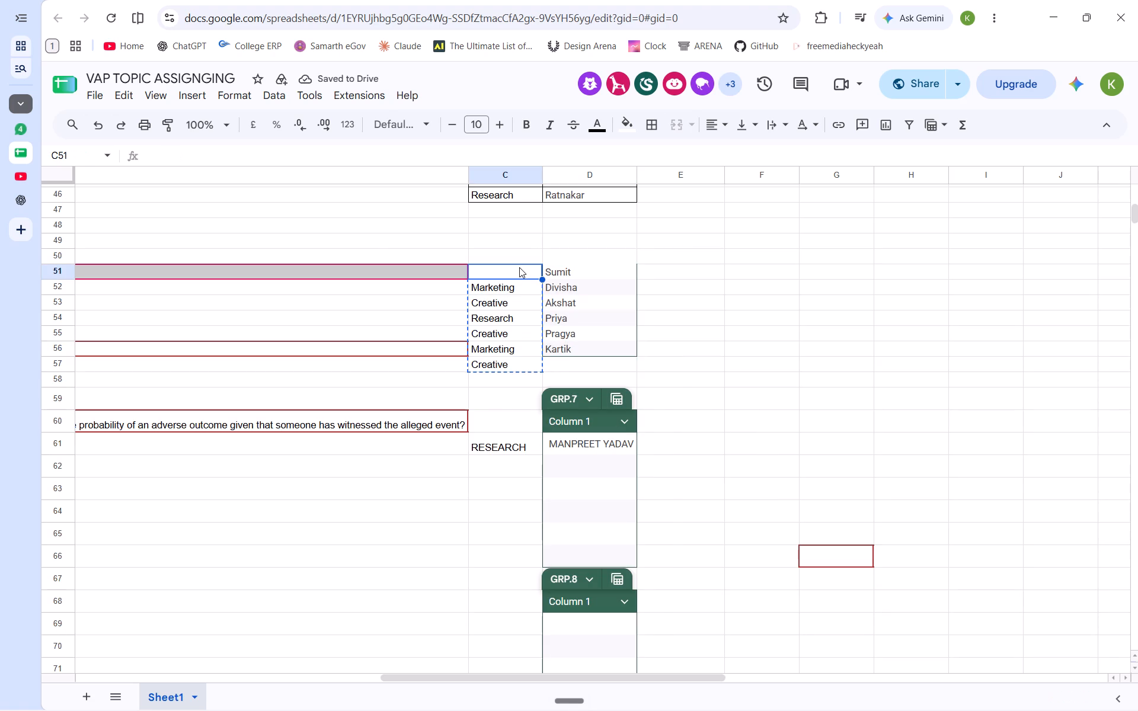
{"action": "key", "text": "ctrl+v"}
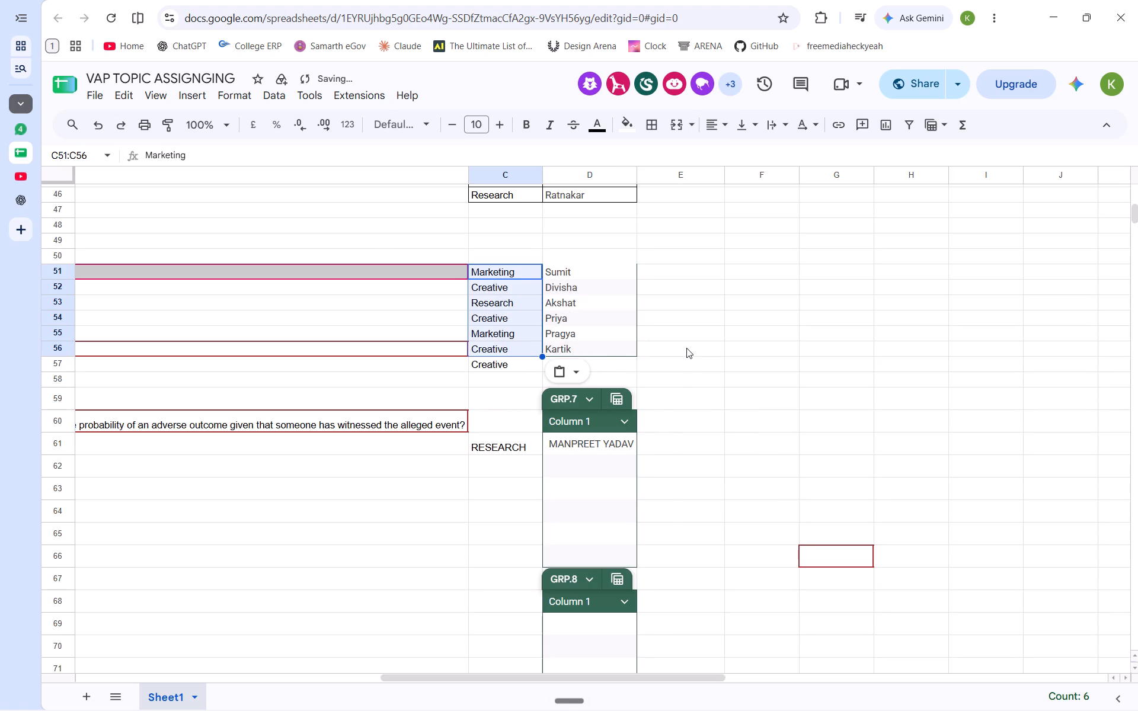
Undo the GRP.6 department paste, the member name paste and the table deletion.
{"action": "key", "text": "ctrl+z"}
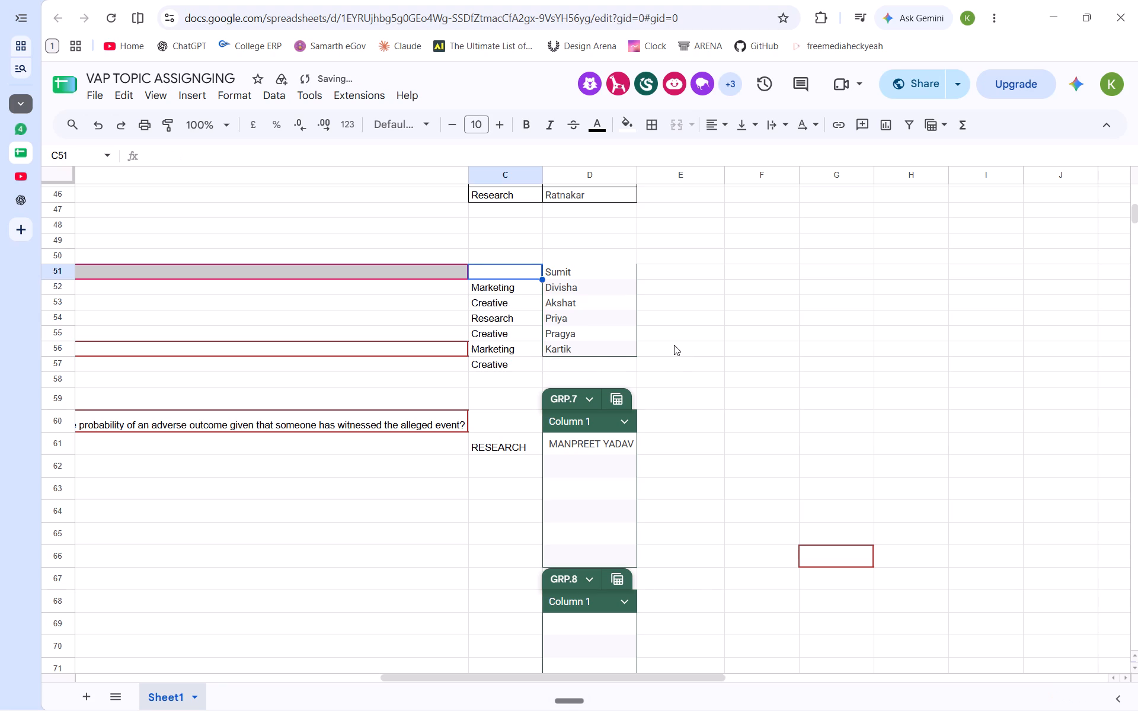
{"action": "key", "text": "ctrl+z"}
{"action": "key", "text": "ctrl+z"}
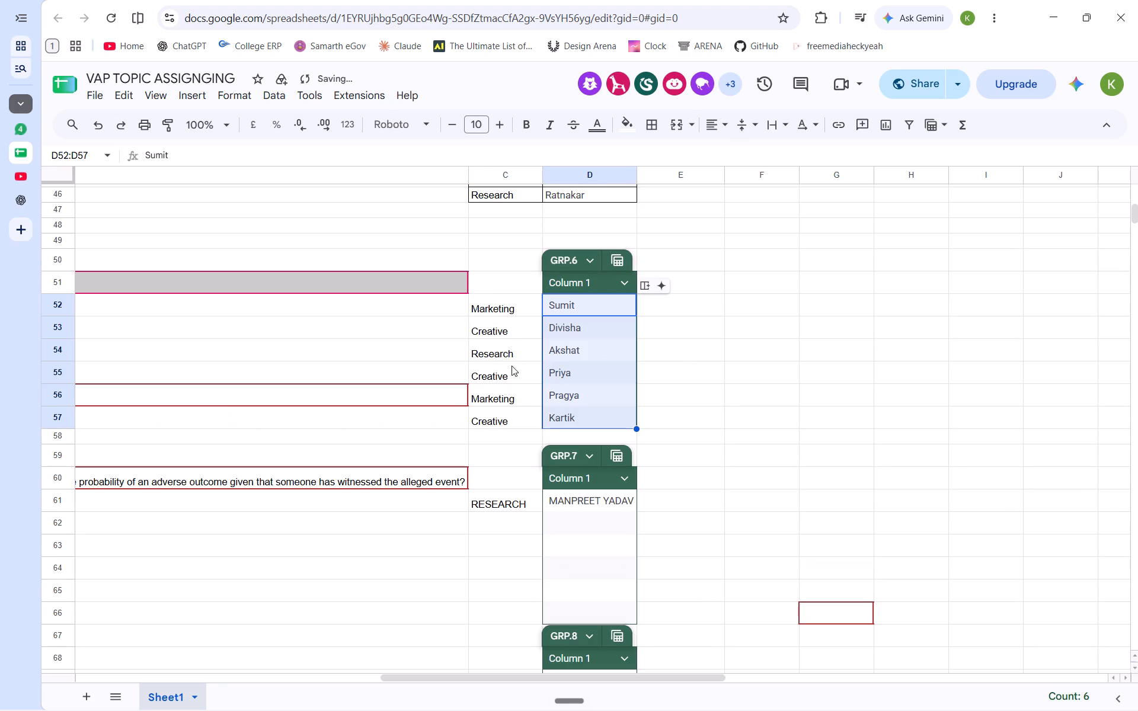
Copy the GRP.6 member names D52:D57, delete the GRP.6 table and paste the names from D51.
{"action": "left_click", "coordinate": [725, 389]}
{"action": "left_click_drag", "start_coordinate": [589, 305], "coordinate": [586, 412]}
{"action": "key", "text": "ctrl+c"}
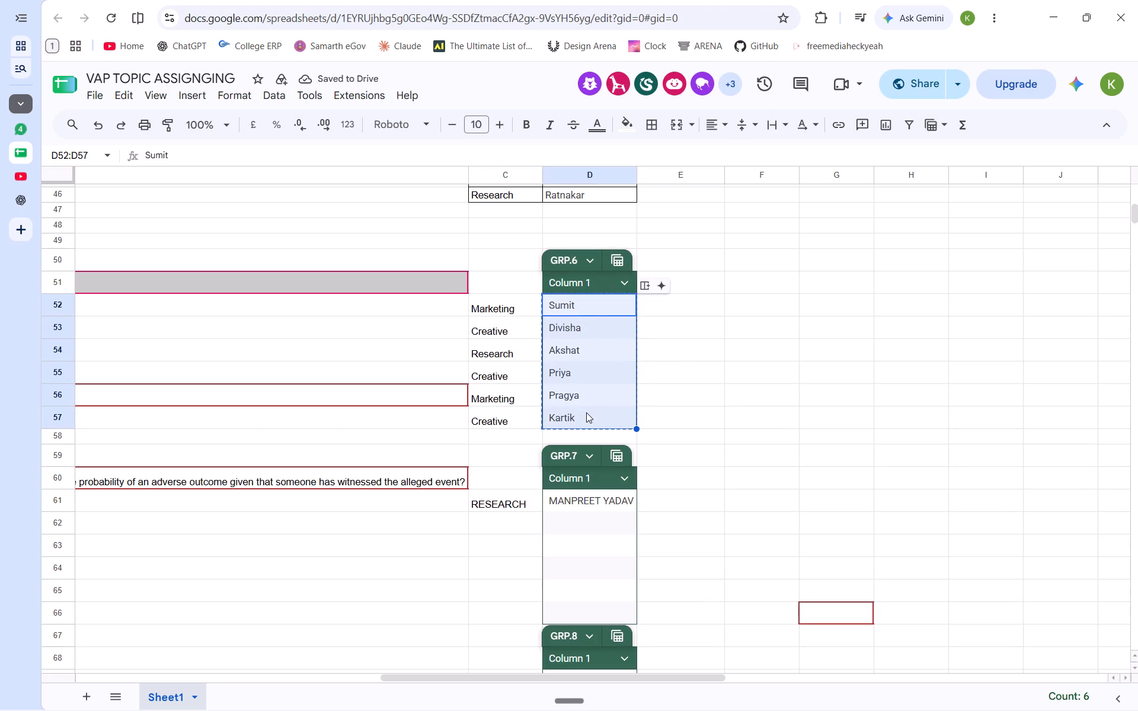
{"action": "left_click", "coordinate": [584, 267]}
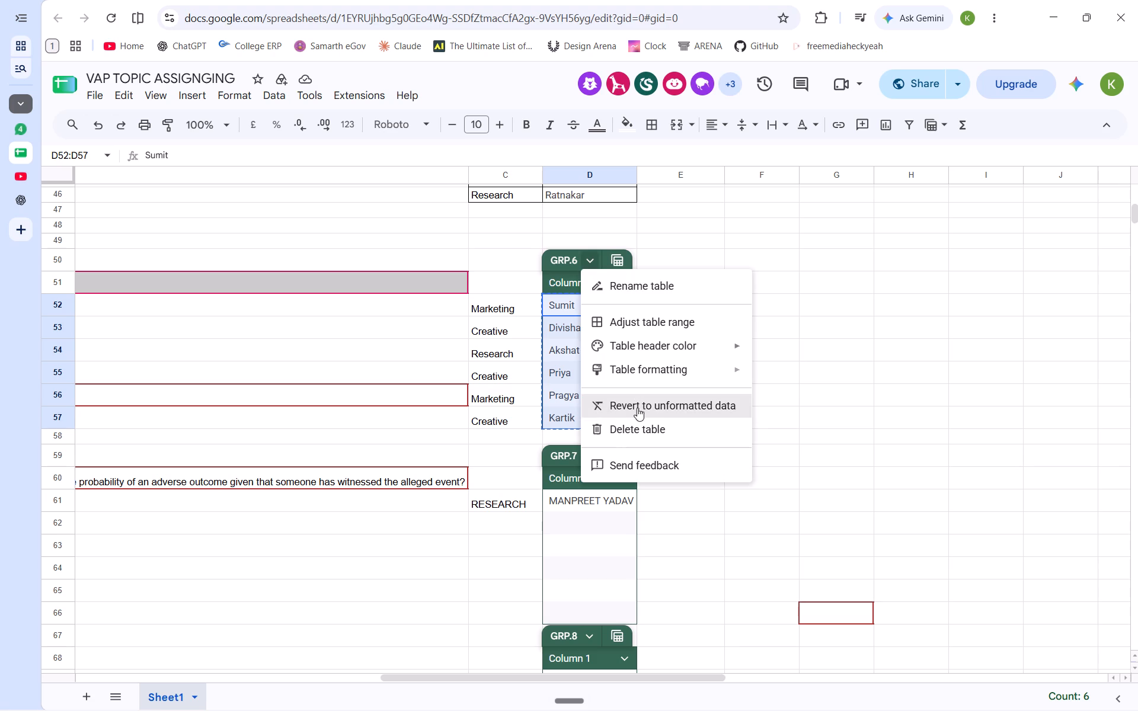
{"action": "left_click", "coordinate": [638, 423]}
{"action": "left_click", "coordinate": [589, 277]}
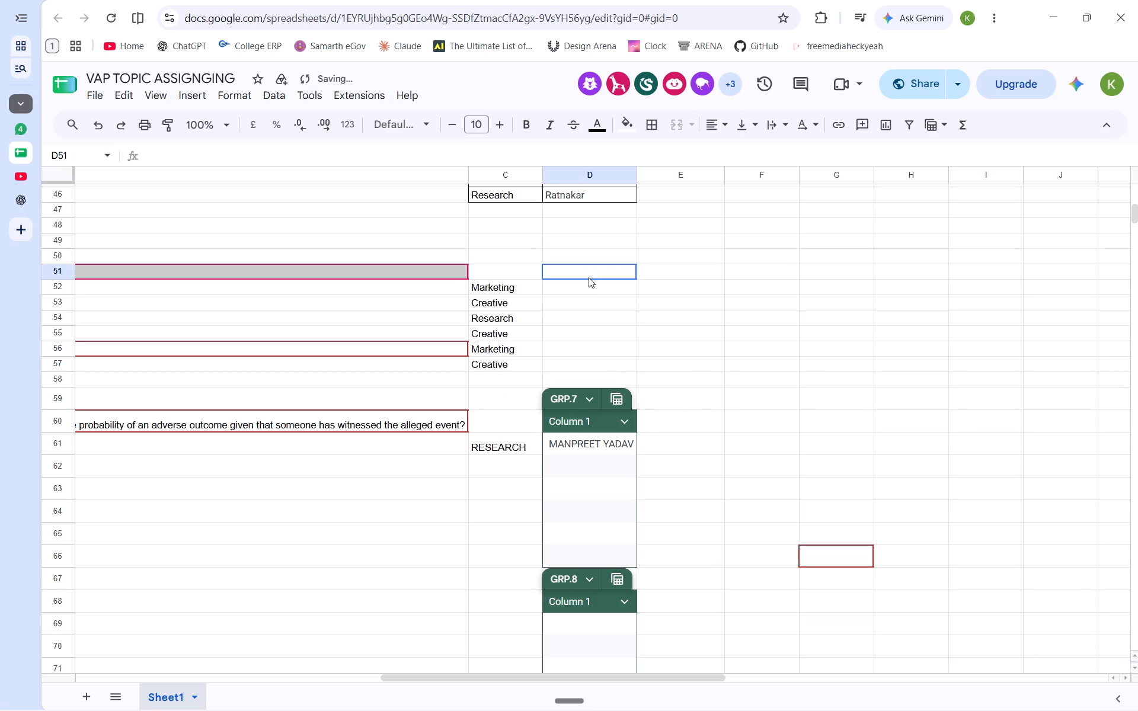
{"action": "key", "text": "ctrl+v"}
Move the GRP.6 departments in C52:C57 up one row so they start at C51 beside the member names.
{"action": "left_click_drag", "start_coordinate": [514, 289], "coordinate": [519, 366]}
{"action": "key", "text": "ctrl+c"}
{"action": "left_click", "coordinate": [503, 268]}
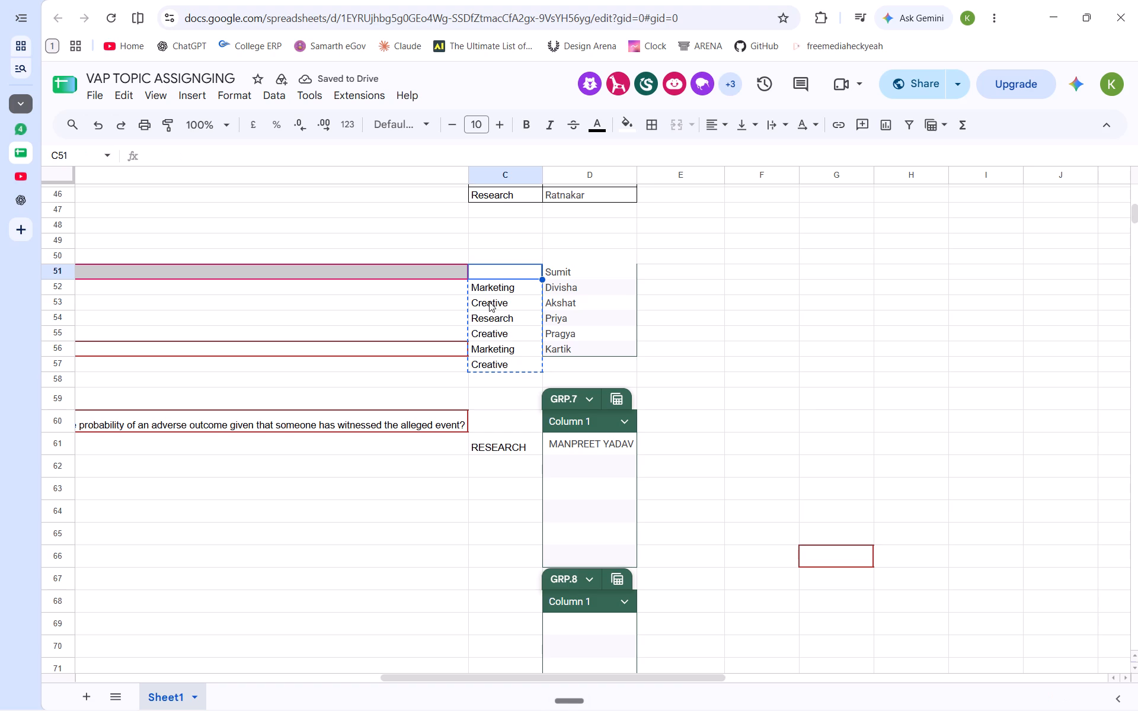
{"action": "left_click_drag", "start_coordinate": [502, 280], "coordinate": [500, 312]}
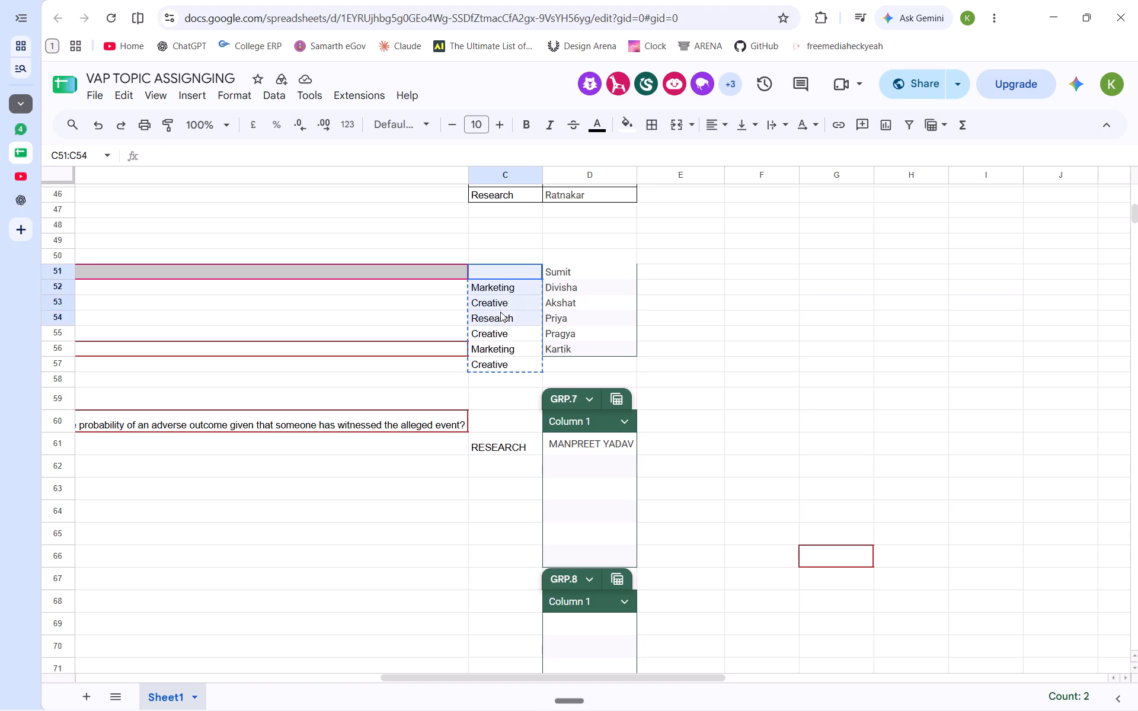
{"action": "left_click_drag", "start_coordinate": [500, 312], "coordinate": [500, 311]}
{"action": "left_click", "coordinate": [419, 300]}
{"action": "left_click_drag", "start_coordinate": [495, 283], "coordinate": [496, 357]}
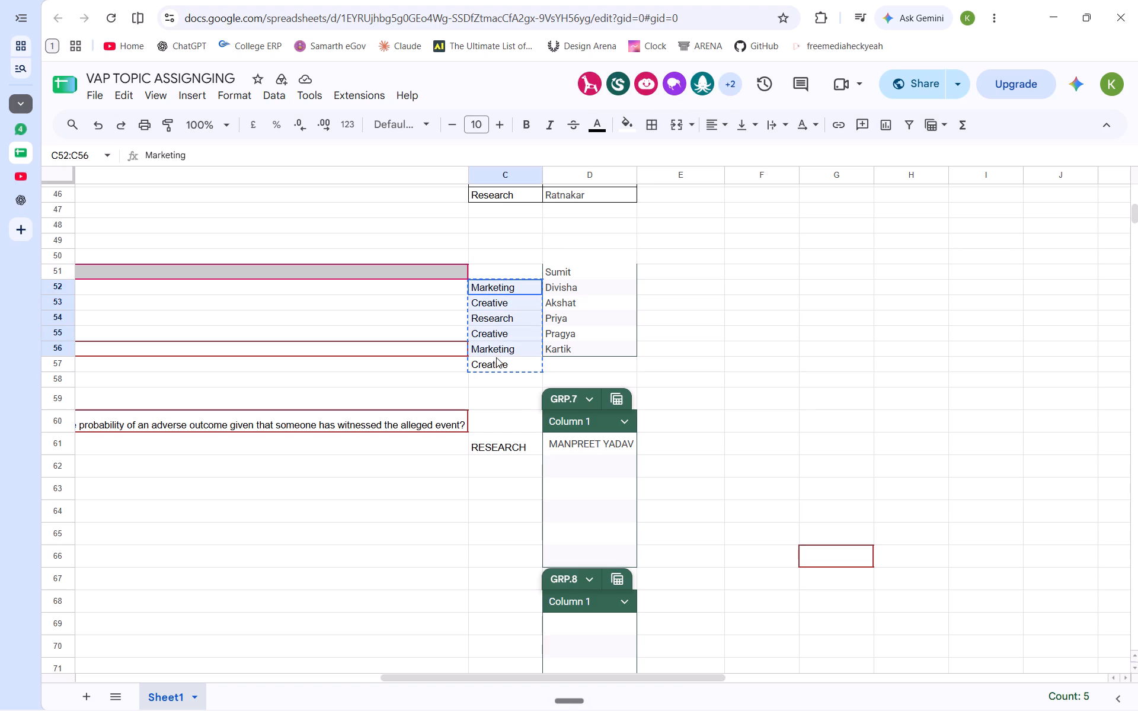
{"action": "left_click_drag", "start_coordinate": [496, 357], "coordinate": [496, 358]}
{"action": "key", "text": "ctrl+x"}
{"action": "left_click", "coordinate": [500, 273]}
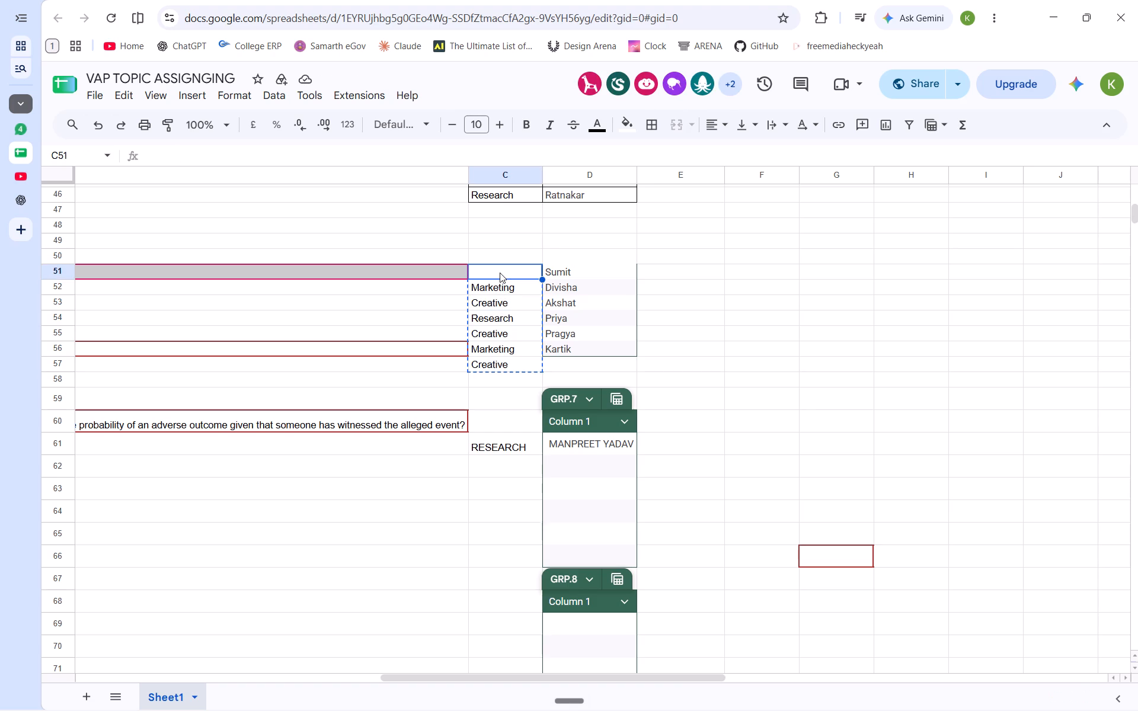
{"action": "key", "text": "ctrl+v"}
{"action": "left_click", "coordinate": [724, 278]}
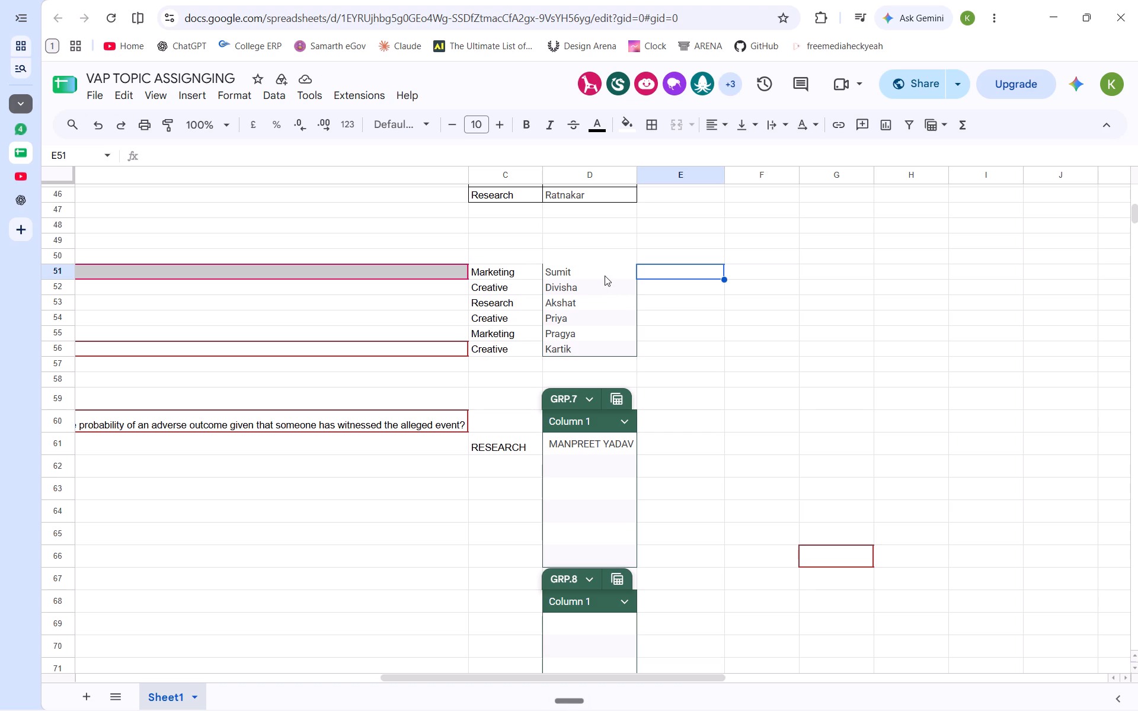
Fill the GRP.6 member name cells D51:D56 with plain white.
{"action": "left_click_drag", "start_coordinate": [610, 267], "coordinate": [602, 347]}
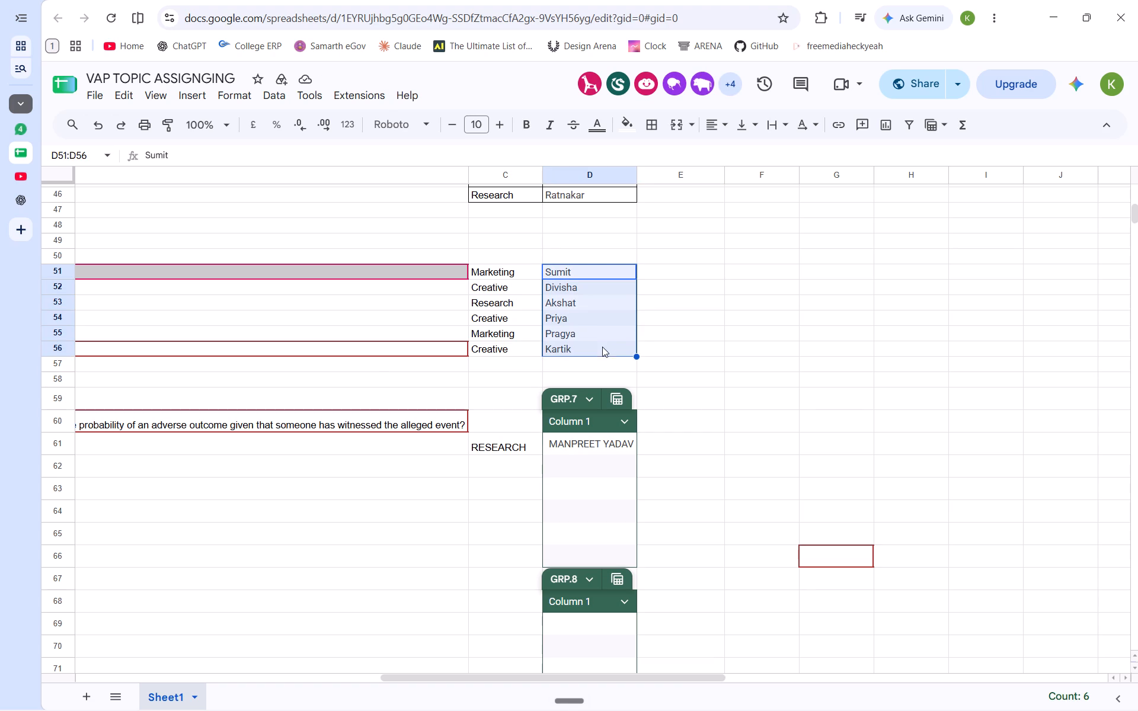
{"action": "left_click", "coordinate": [637, 124]}
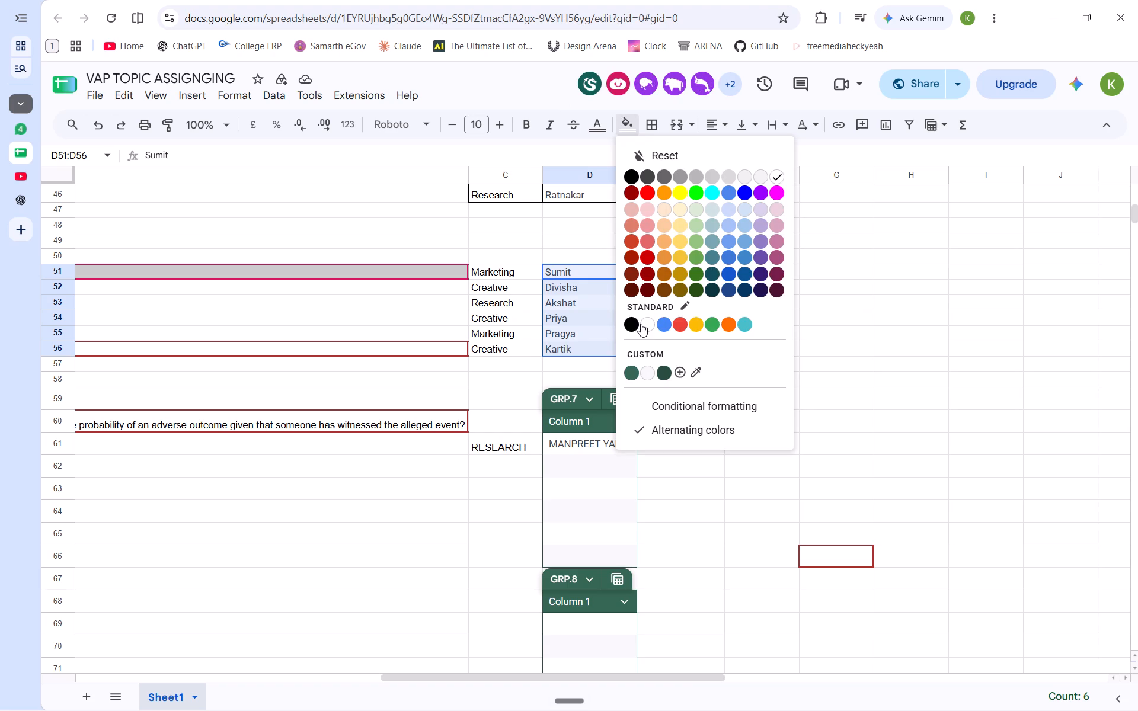
{"action": "left_click", "coordinate": [646, 329]}
{"action": "left_click", "coordinate": [450, 328]}
Apply all borders to the GRP.6 department and member cells C51:D56.
{"action": "scroll", "coordinate": [450, 328], "scroll_direction": "right", "scroll_amount": 9}
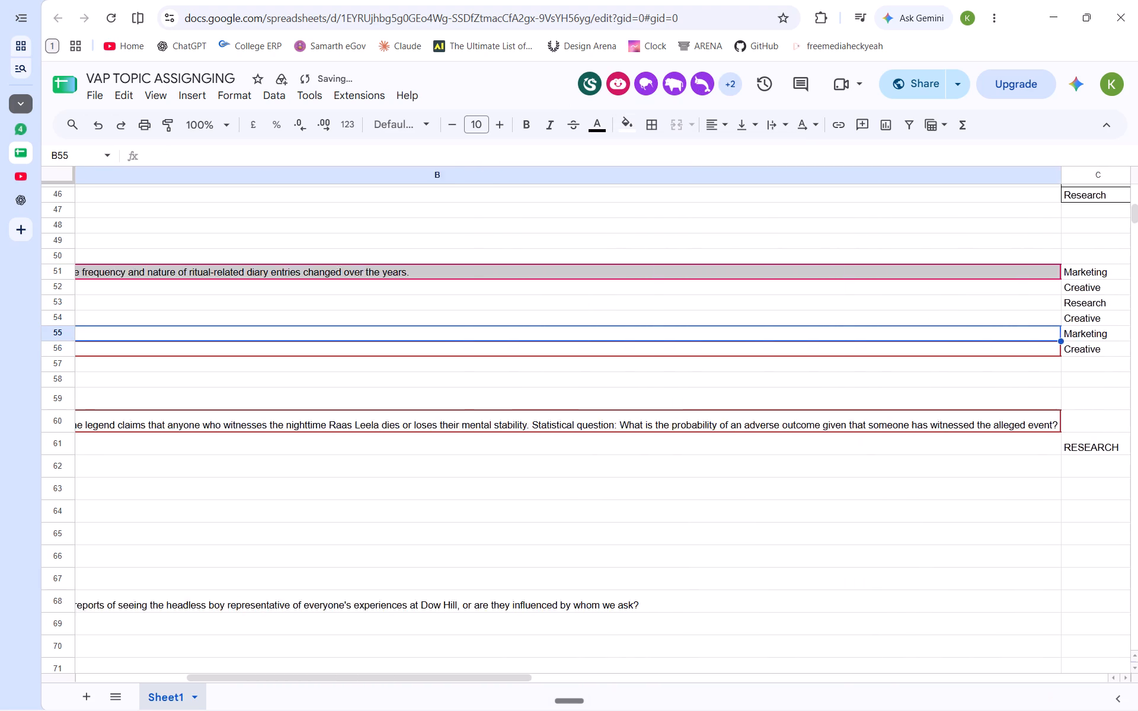
{"action": "scroll", "coordinate": [450, 328], "scroll_direction": "right", "scroll_amount": 5}
{"action": "scroll", "coordinate": [450, 328], "scroll_direction": "left", "scroll_amount": 8}
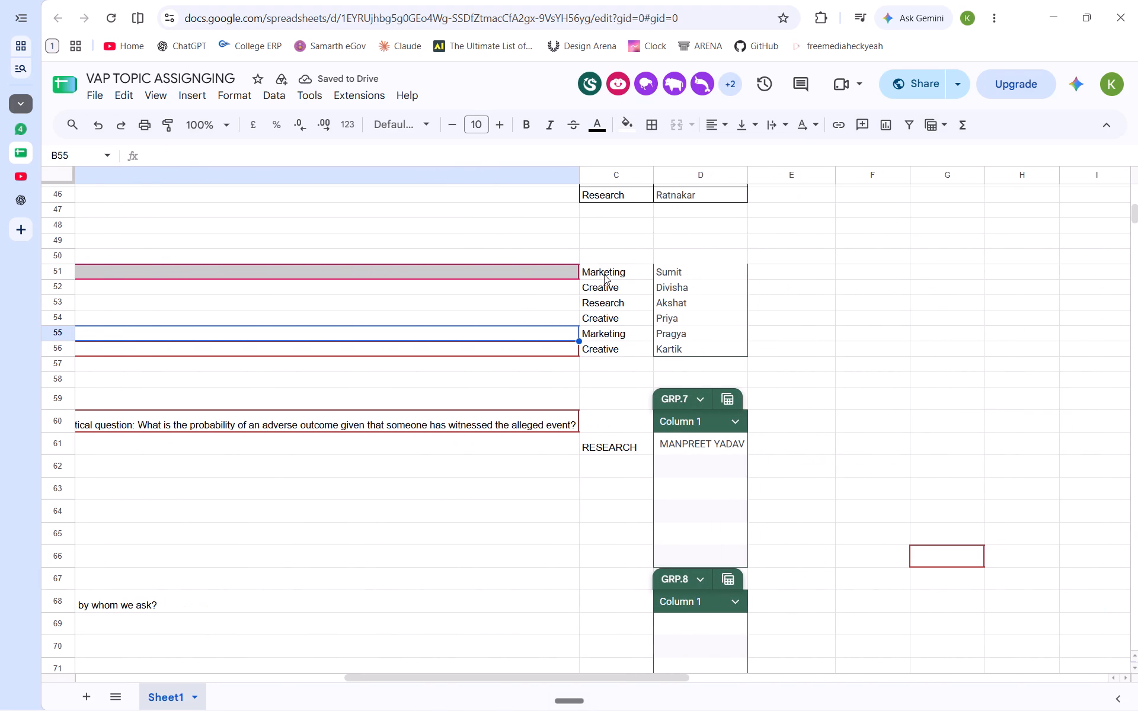
{"action": "left_click_drag", "start_coordinate": [631, 268], "coordinate": [717, 347]}
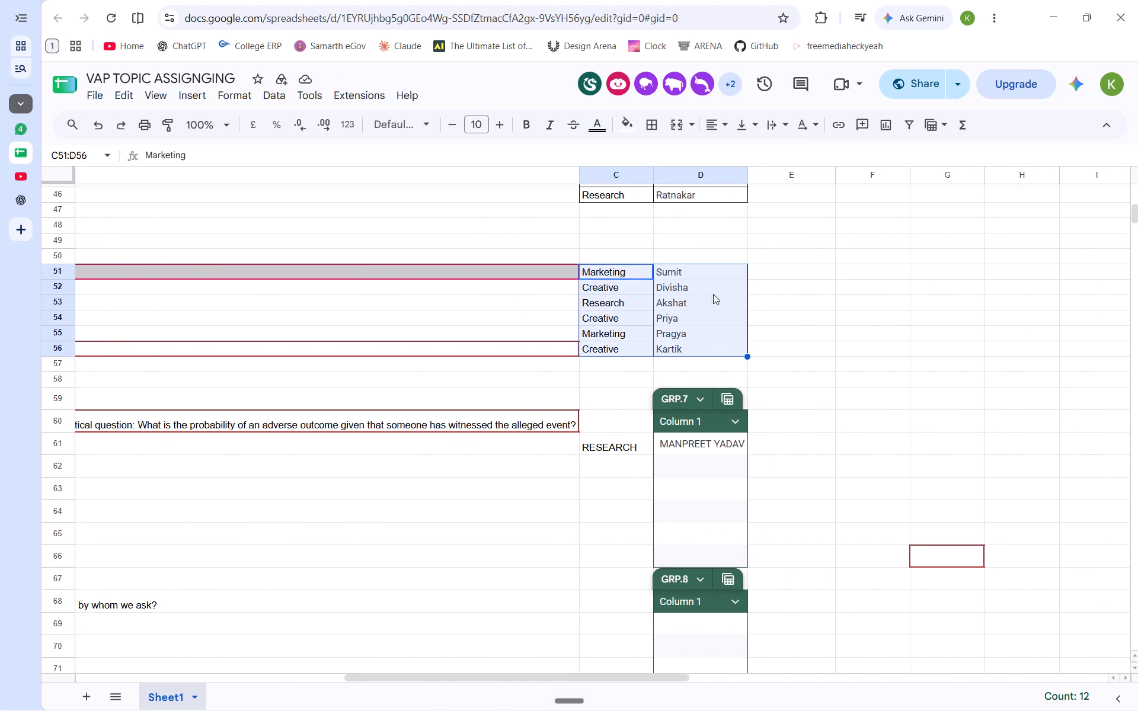
{"action": "left_click", "coordinate": [644, 118]}
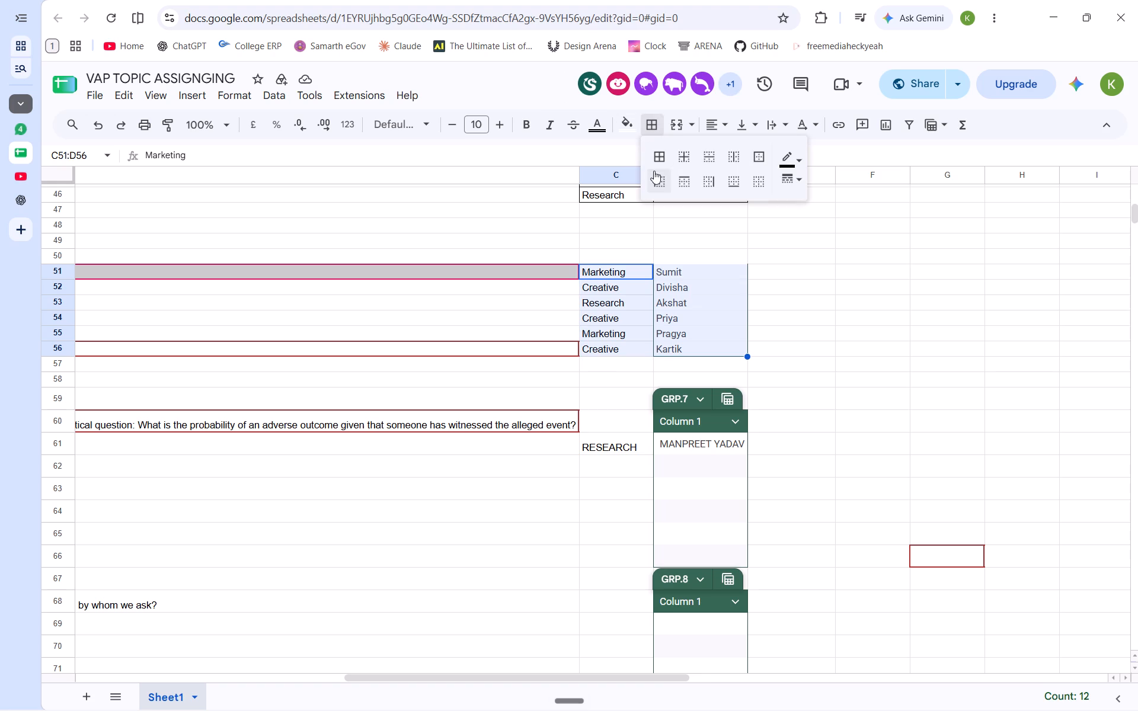
{"action": "left_click", "coordinate": [657, 161]}
{"action": "left_click", "coordinate": [771, 290]}
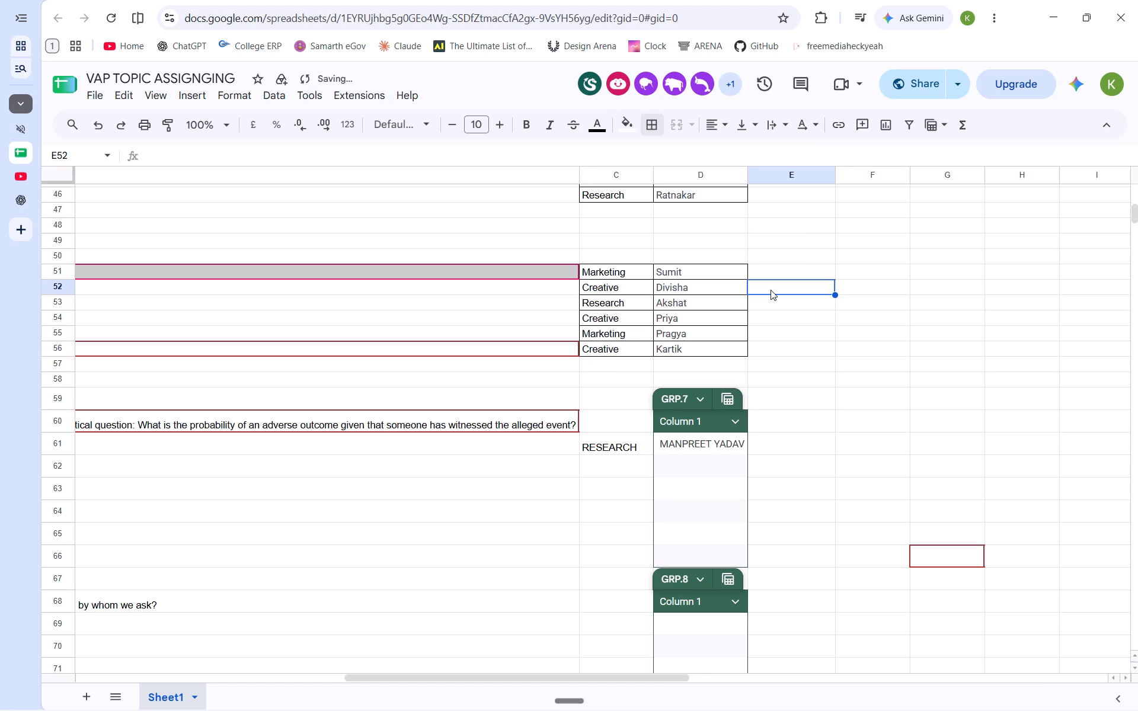
Delete the empty GRP. 9 table beside the Sanjay Van topic.
{"action": "scroll", "coordinate": [771, 290], "scroll_direction": "down", "scroll_amount": 5}
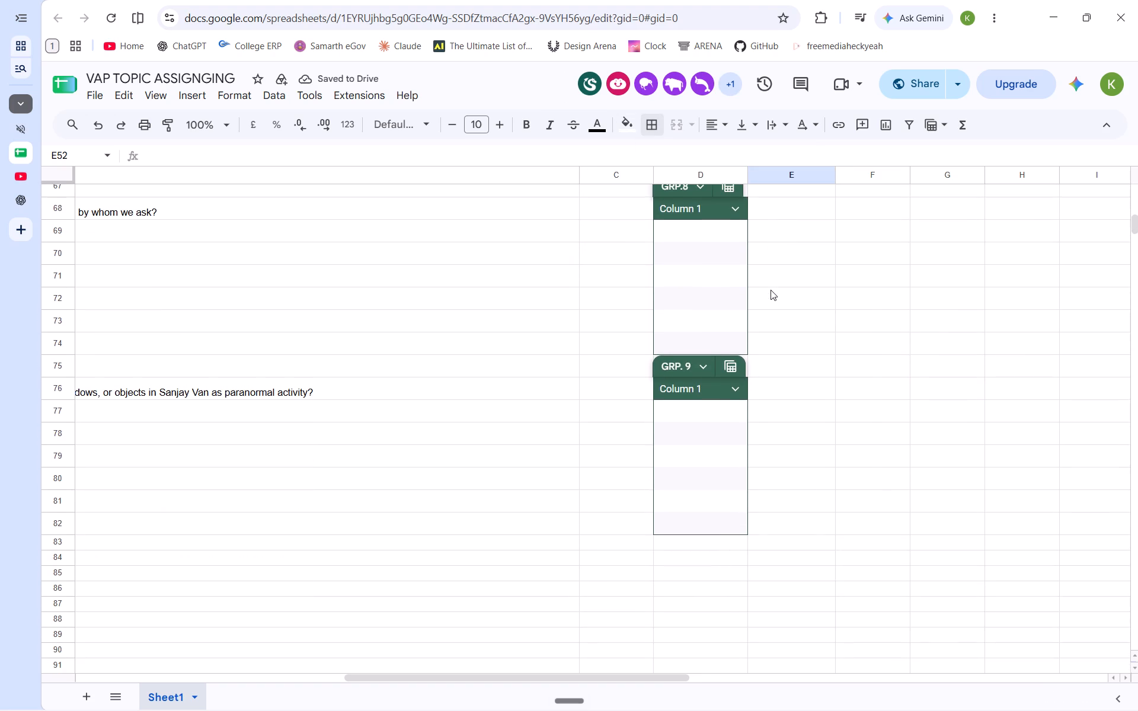
{"action": "left_click", "coordinate": [705, 363]}
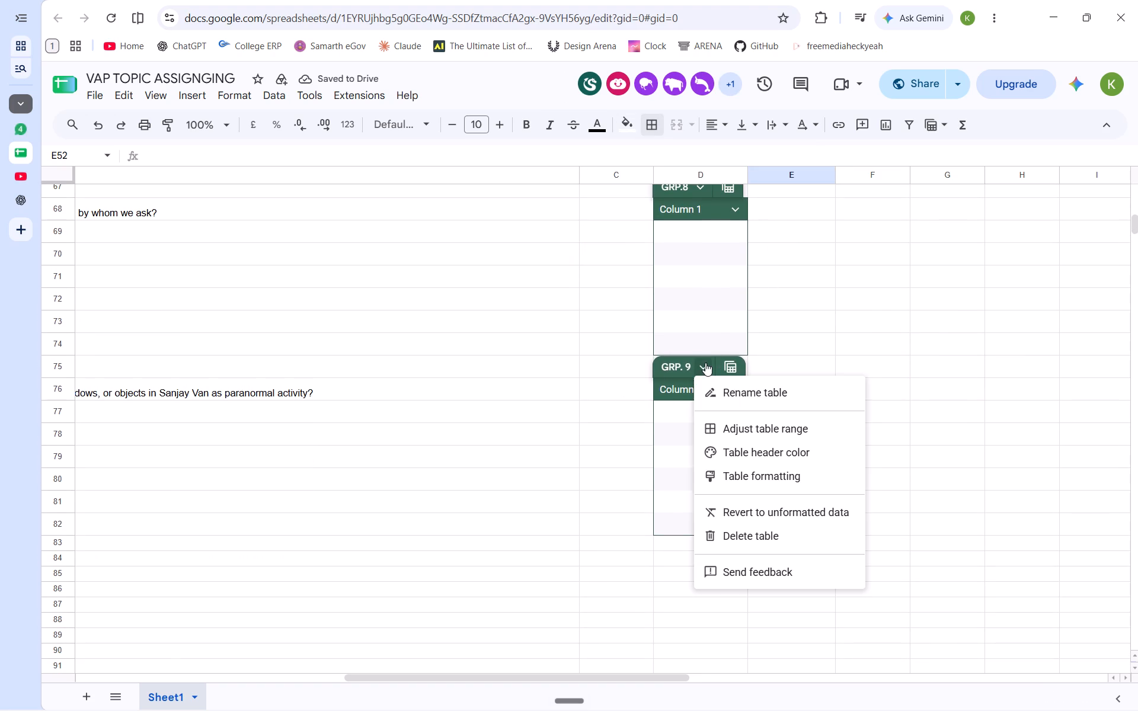
{"action": "left_click", "coordinate": [737, 531]}
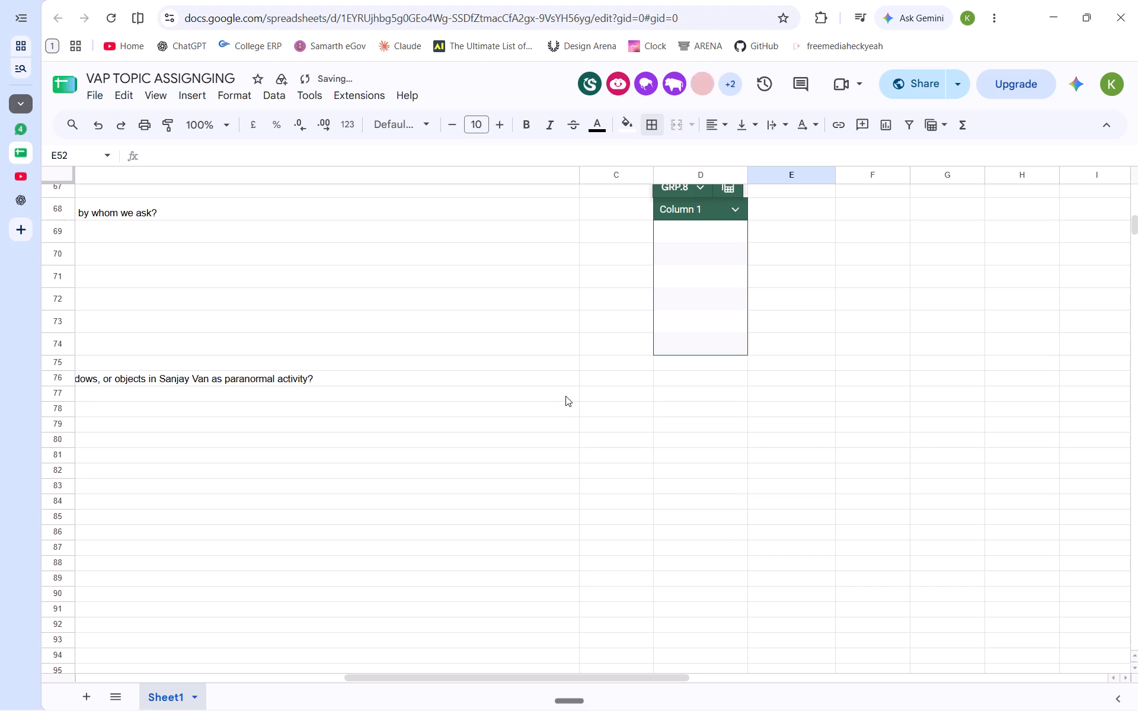
Apply all borders to the blank department and member cells C76:D81 beside the Sanjay Van topic.
{"action": "left_click", "coordinate": [549, 383]}
{"action": "left_click_drag", "start_coordinate": [631, 378], "coordinate": [704, 452]}
{"action": "left_click", "coordinate": [711, 379]}
{"action": "left_click_drag", "start_coordinate": [610, 383], "coordinate": [681, 430]}
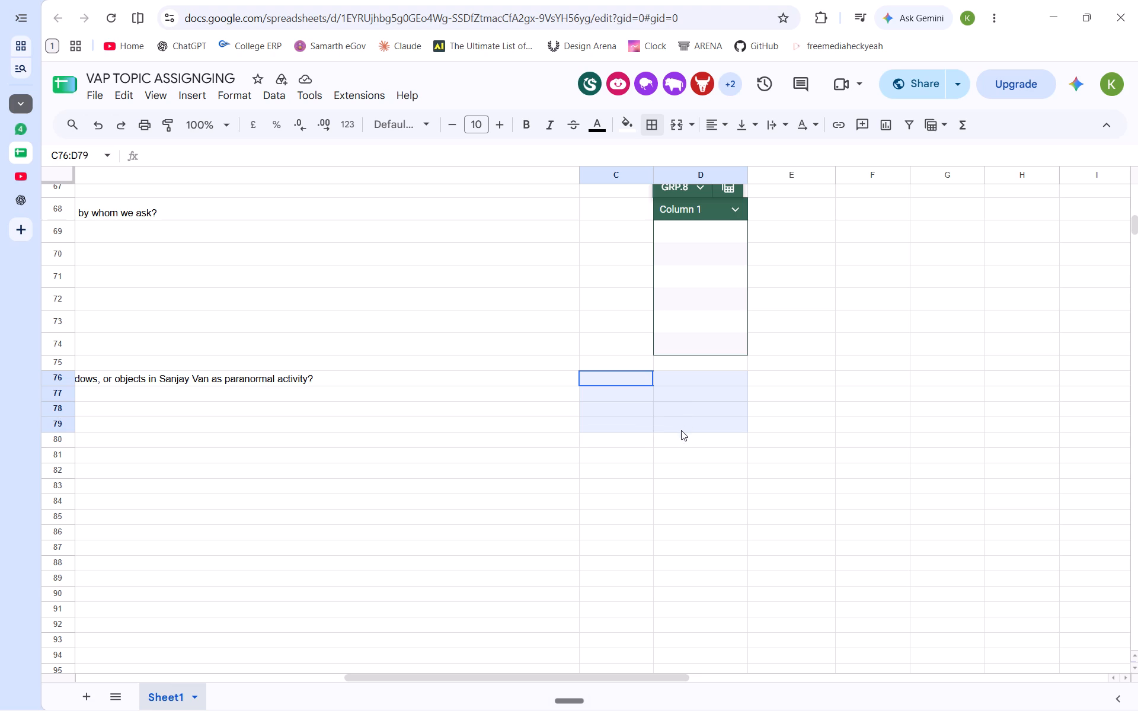
{"action": "left_click_drag", "start_coordinate": [681, 430], "coordinate": [679, 456]}
{"action": "key", "text": "ctrl+b"}
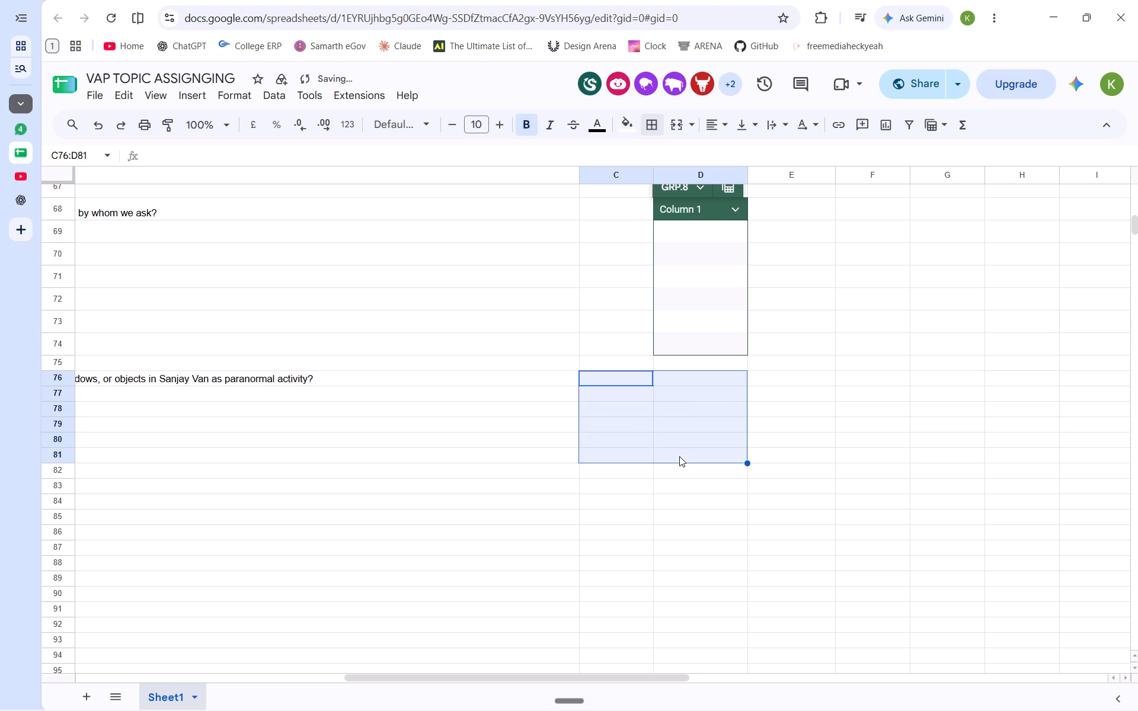
{"action": "key", "text": "ctrl+b"}
{"action": "left_click", "coordinate": [650, 118]}
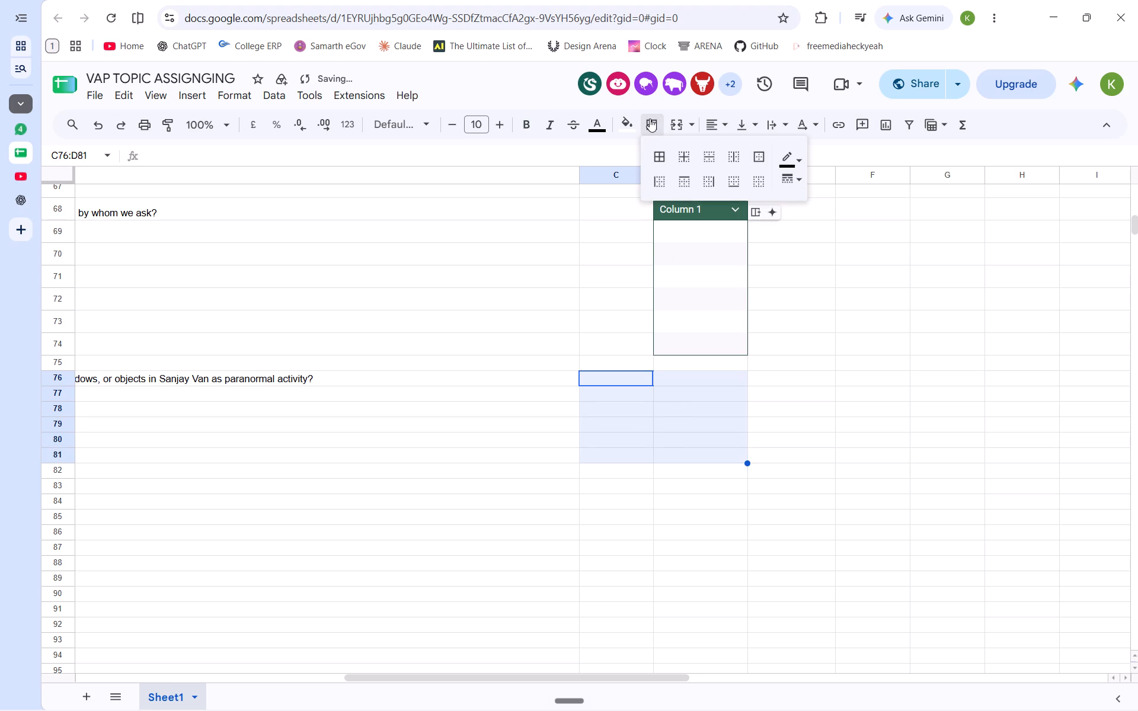
{"action": "left_click", "coordinate": [654, 157]}
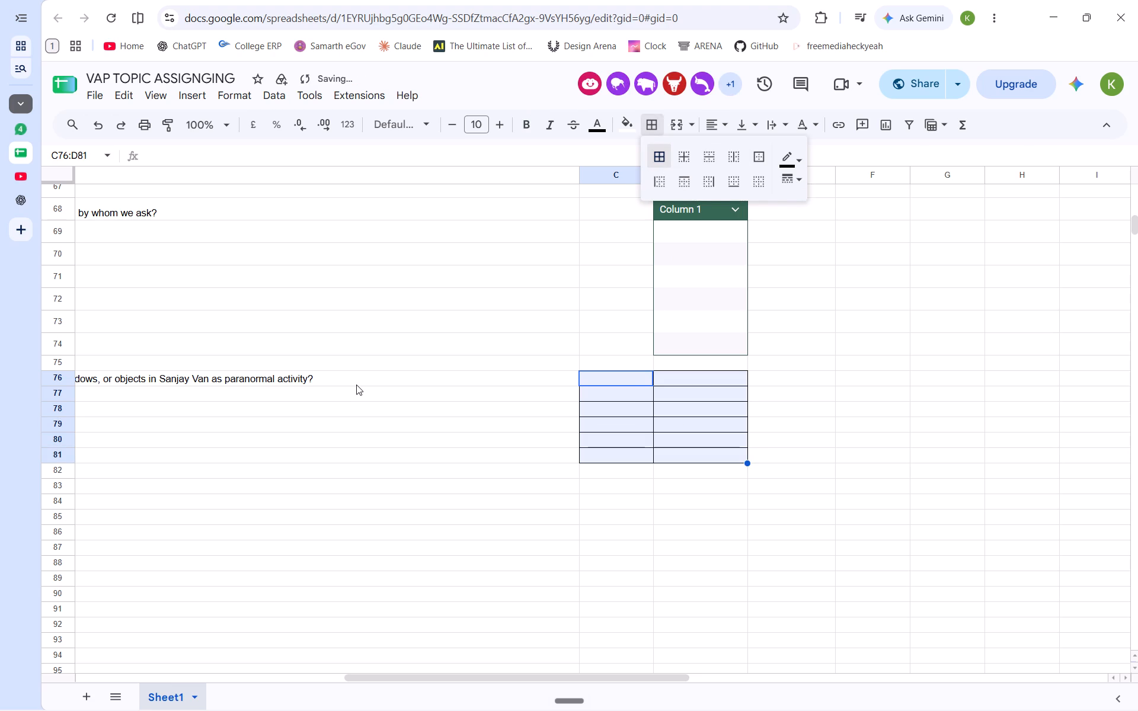
{"action": "left_click", "coordinate": [356, 383]}
{"action": "left_click", "coordinate": [467, 406]}
Delete the empty GRP.8 table beside the Dow Hill topic.
{"action": "scroll", "coordinate": [467, 406], "scroll_direction": "up", "scroll_amount": 2}
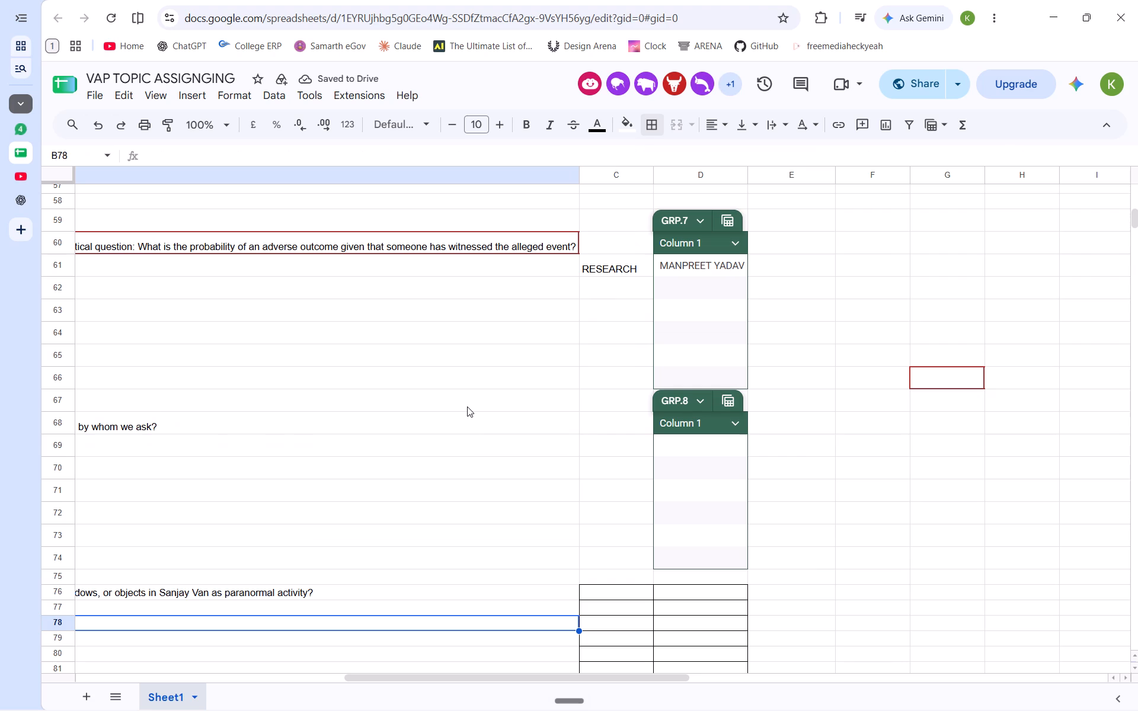
{"action": "scroll", "coordinate": [467, 406], "scroll_direction": "up", "scroll_amount": 1}
{"action": "left_click", "coordinate": [705, 409]}
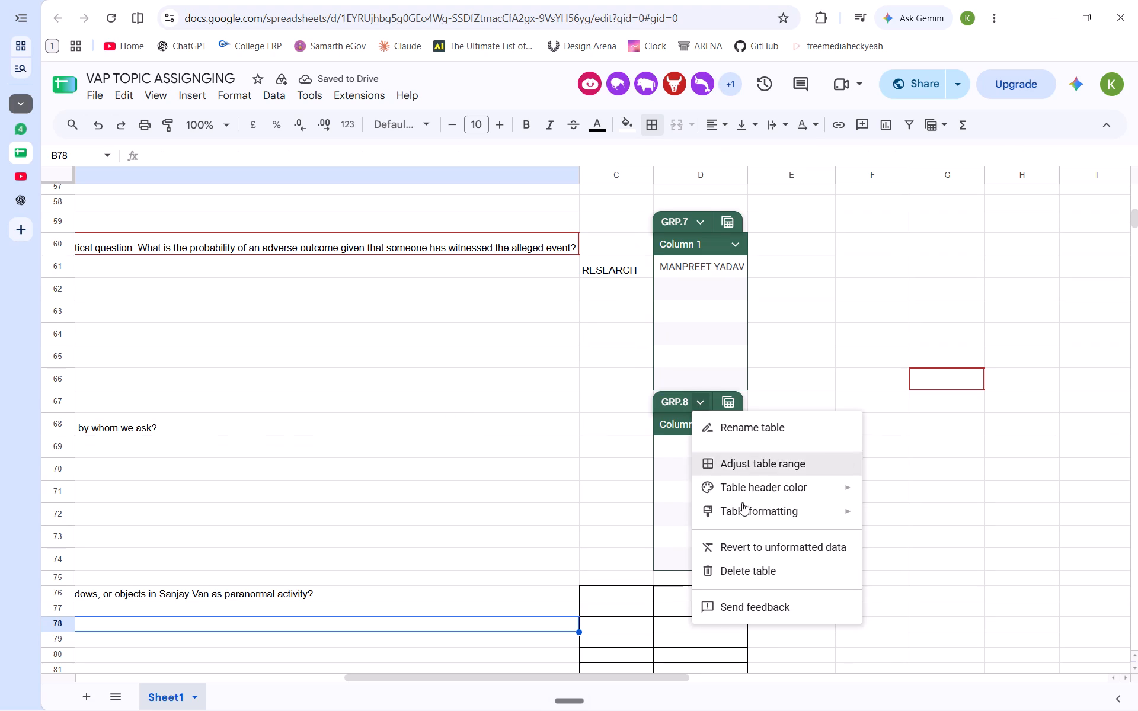
{"action": "left_click", "coordinate": [756, 565]}
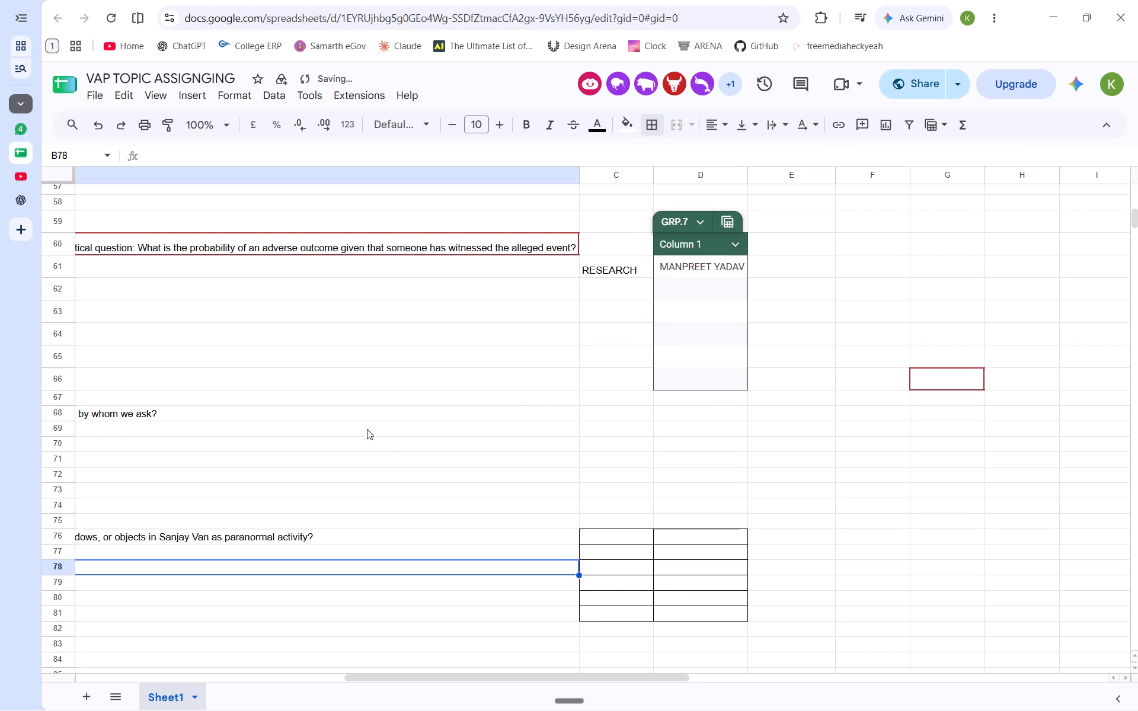
Apply all borders to the blank department and member cells C68:D73 beside the Dow Hill topic.
{"action": "left_click", "coordinate": [366, 423]}
{"action": "left_click", "coordinate": [373, 420]}
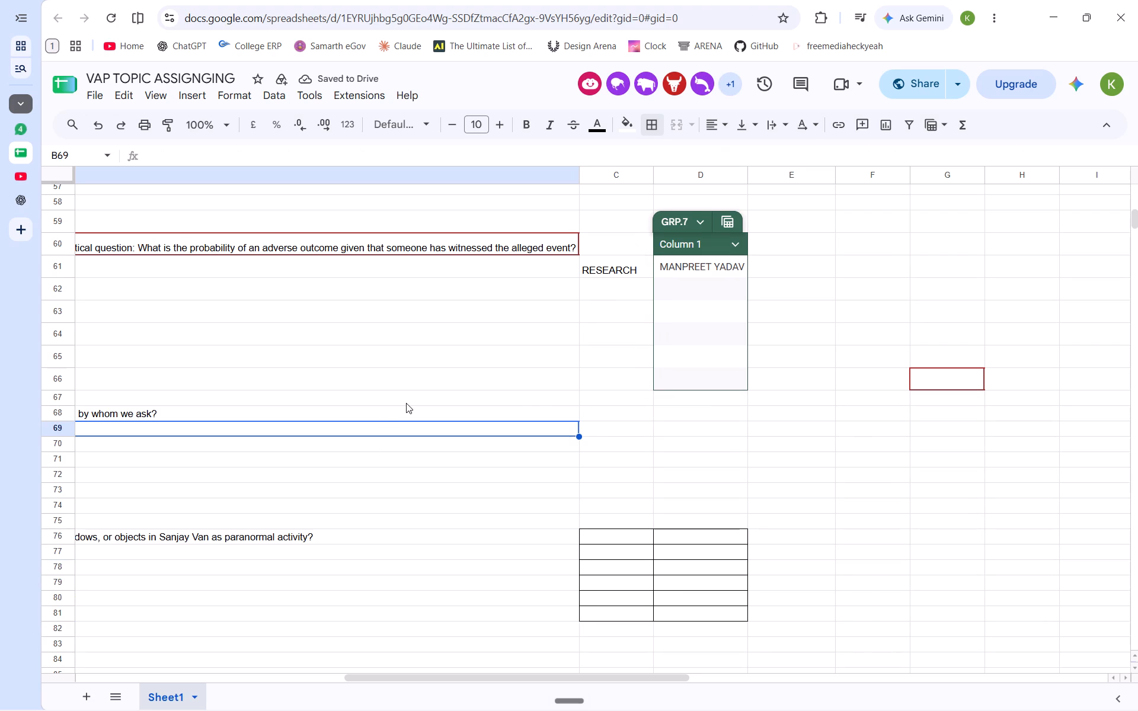
{"action": "left_click", "coordinate": [406, 403]}
{"action": "left_click", "coordinate": [426, 409]}
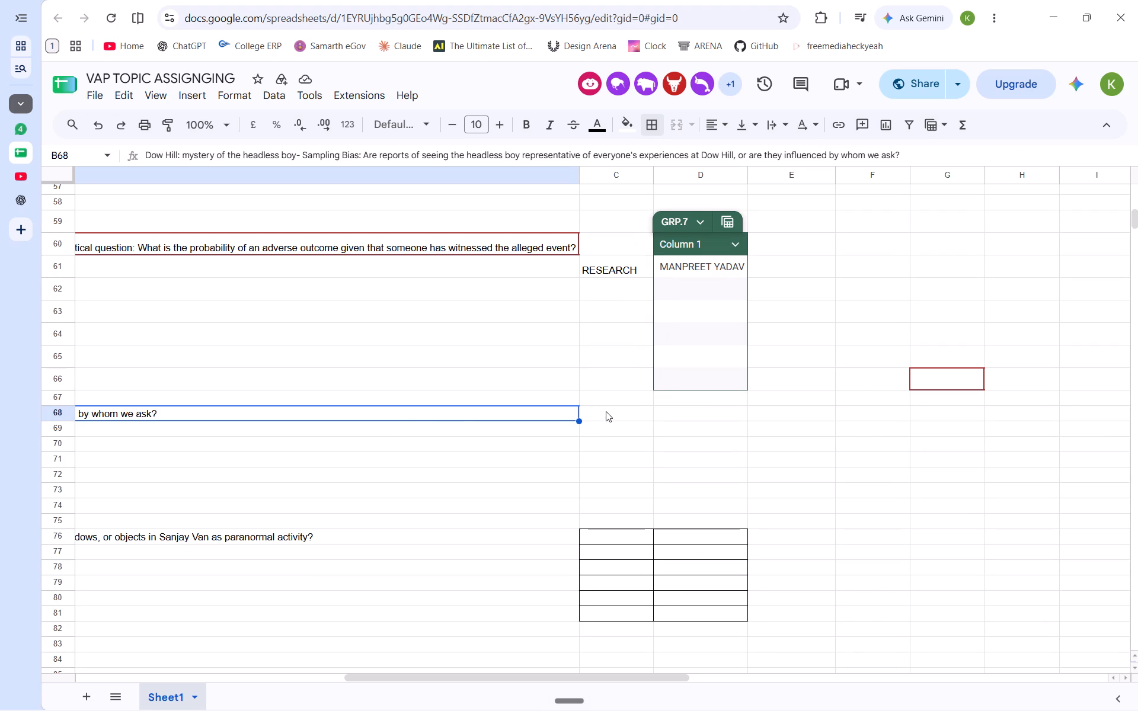
{"action": "left_click_drag", "start_coordinate": [609, 412], "coordinate": [690, 455]}
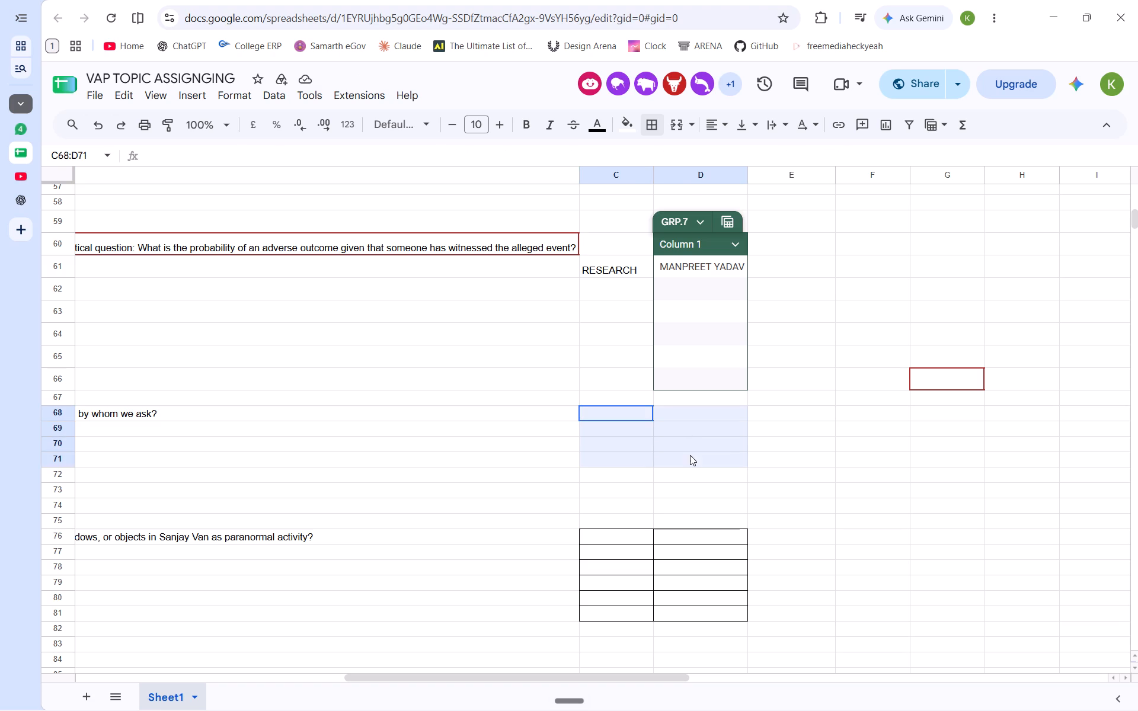
{"action": "left_click_drag", "start_coordinate": [690, 455], "coordinate": [688, 489]}
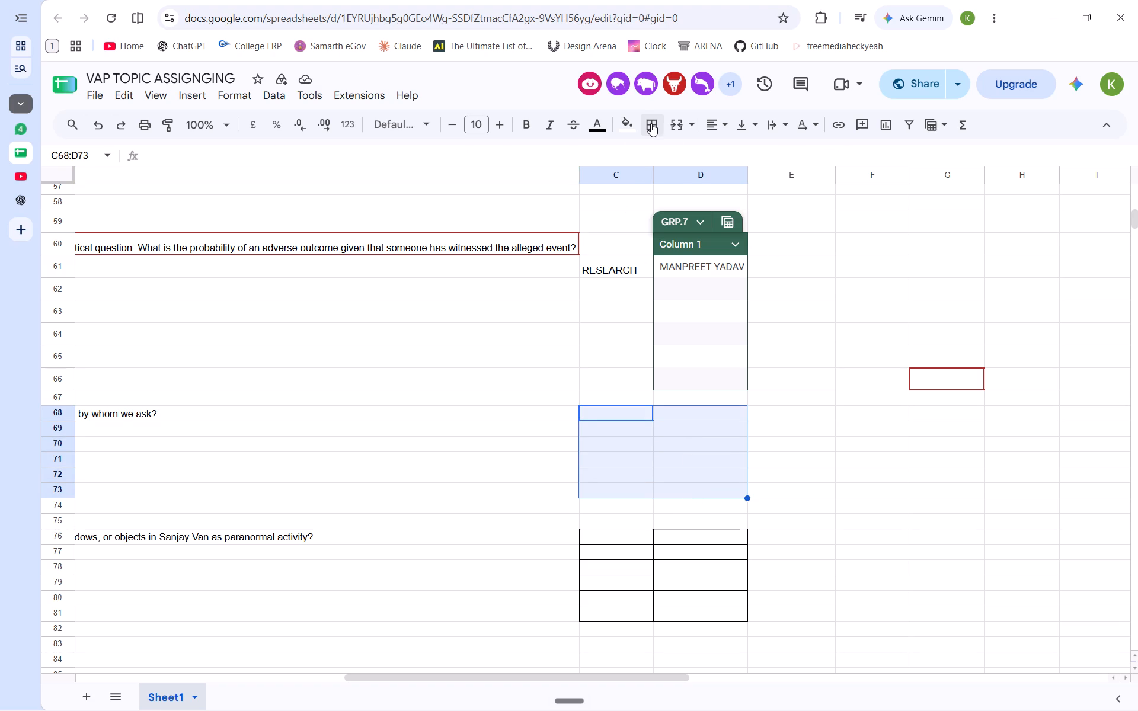
{"action": "left_click", "coordinate": [651, 123]}
{"action": "left_click", "coordinate": [658, 159]}
{"action": "left_click", "coordinate": [562, 323]}
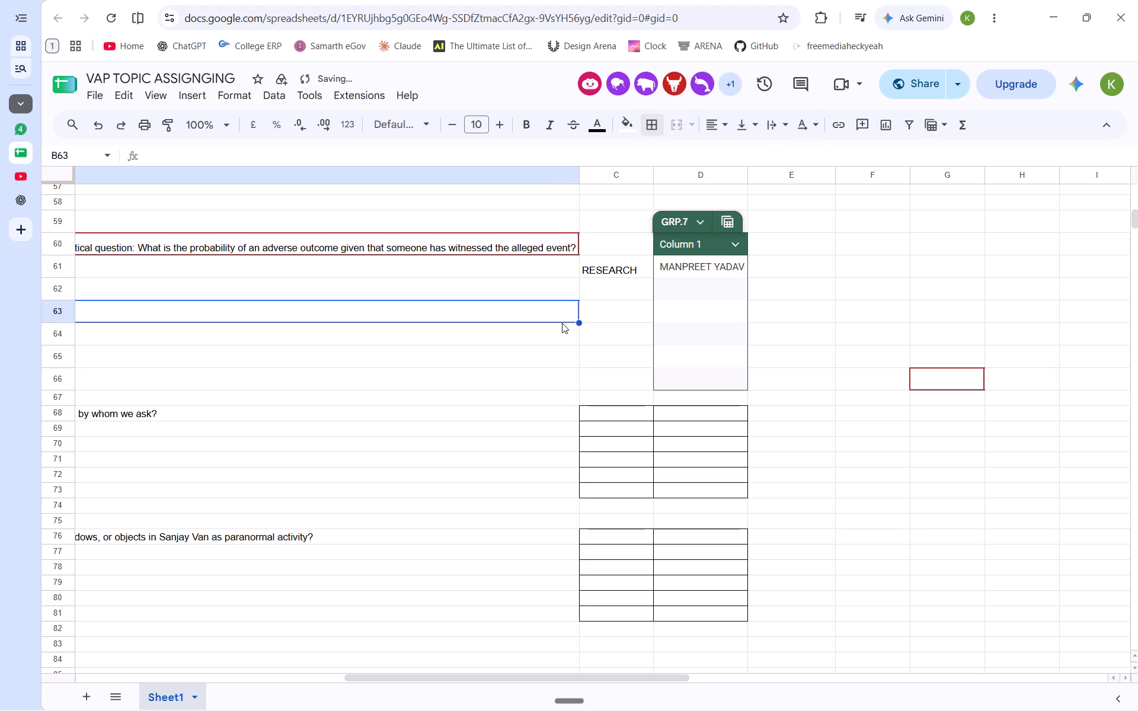
Copy the GRP.7 member name from D61, delete the GRP.7 table and paste the name into D60.
{"action": "scroll", "coordinate": [562, 323], "scroll_direction": "up", "scroll_amount": 1}
{"action": "left_click", "coordinate": [697, 300]}
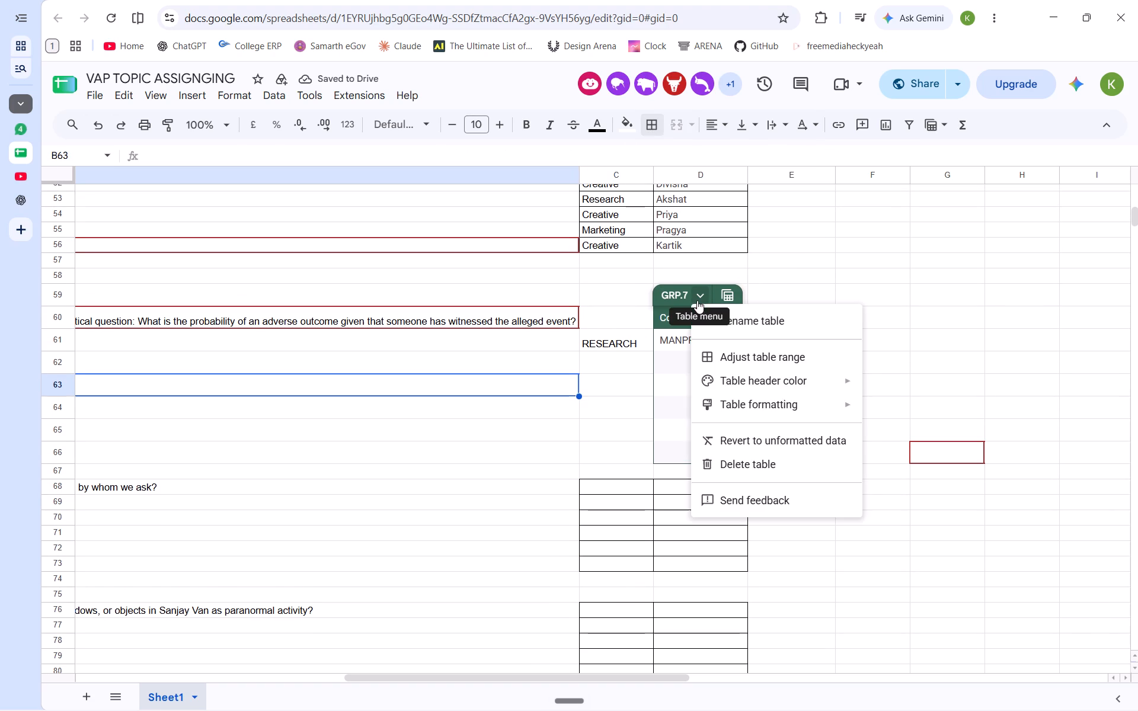
{"action": "left_click", "coordinate": [657, 358]}
{"action": "left_click", "coordinate": [692, 337]}
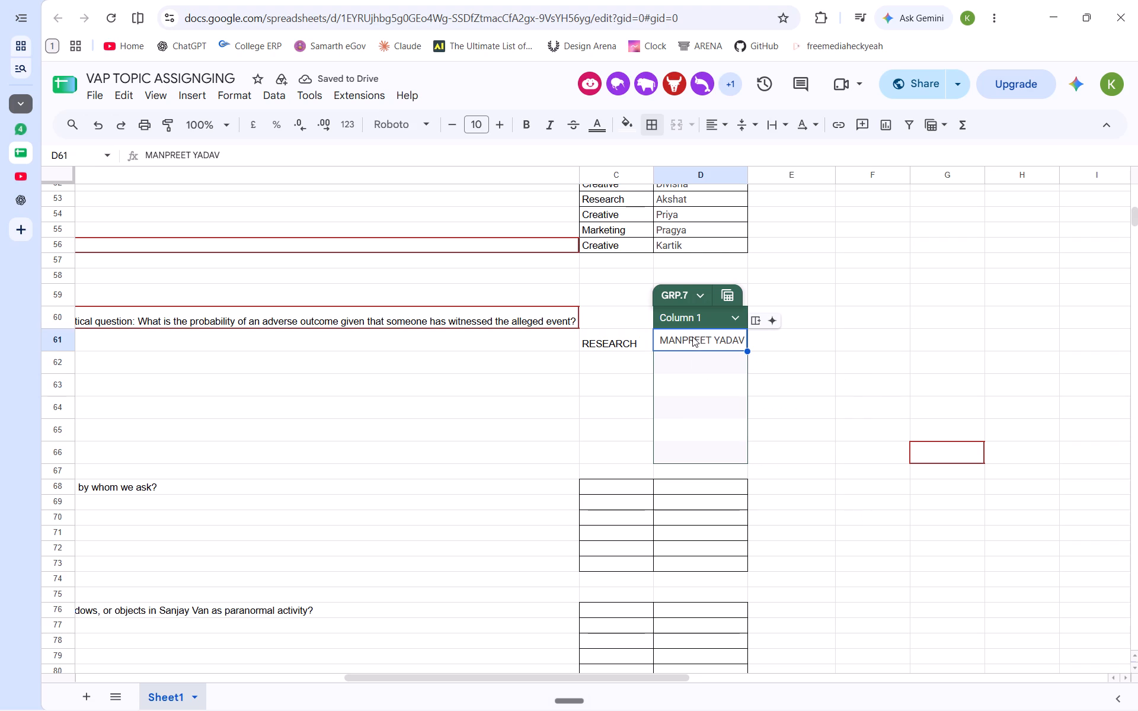
{"action": "key", "text": "ctrl+c"}
{"action": "left_click", "coordinate": [703, 298]}
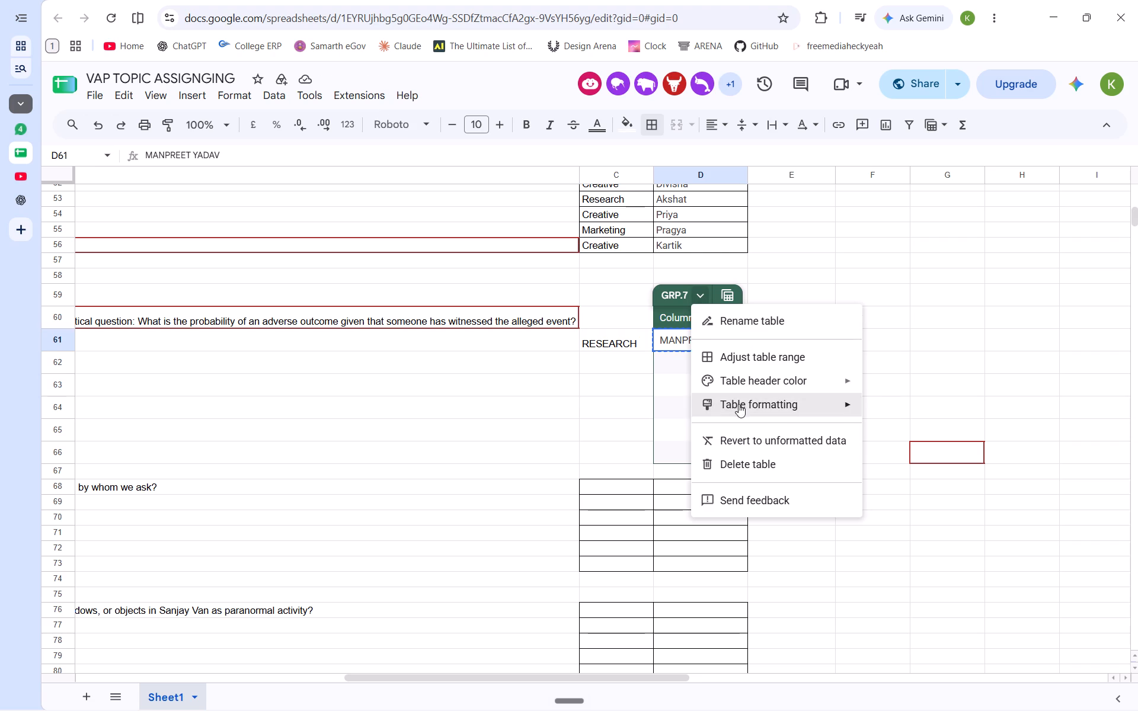
{"action": "left_click", "coordinate": [741, 457]}
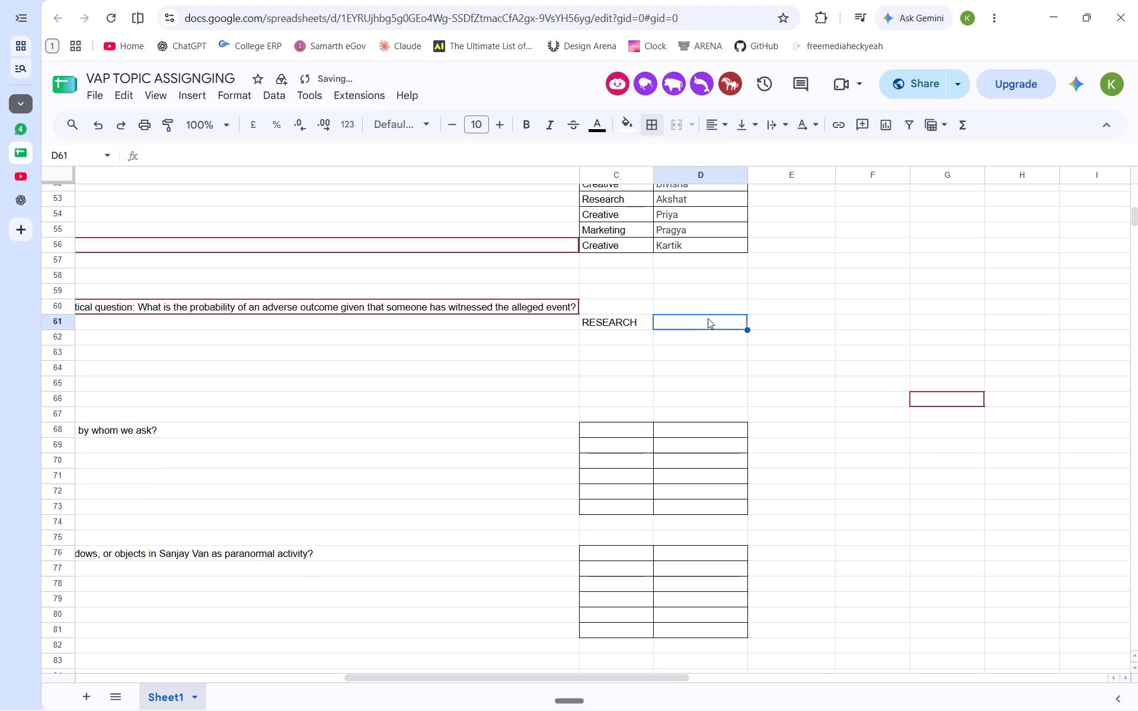
{"action": "left_click", "coordinate": [707, 310]}
{"action": "key", "text": "ctrl+v"}
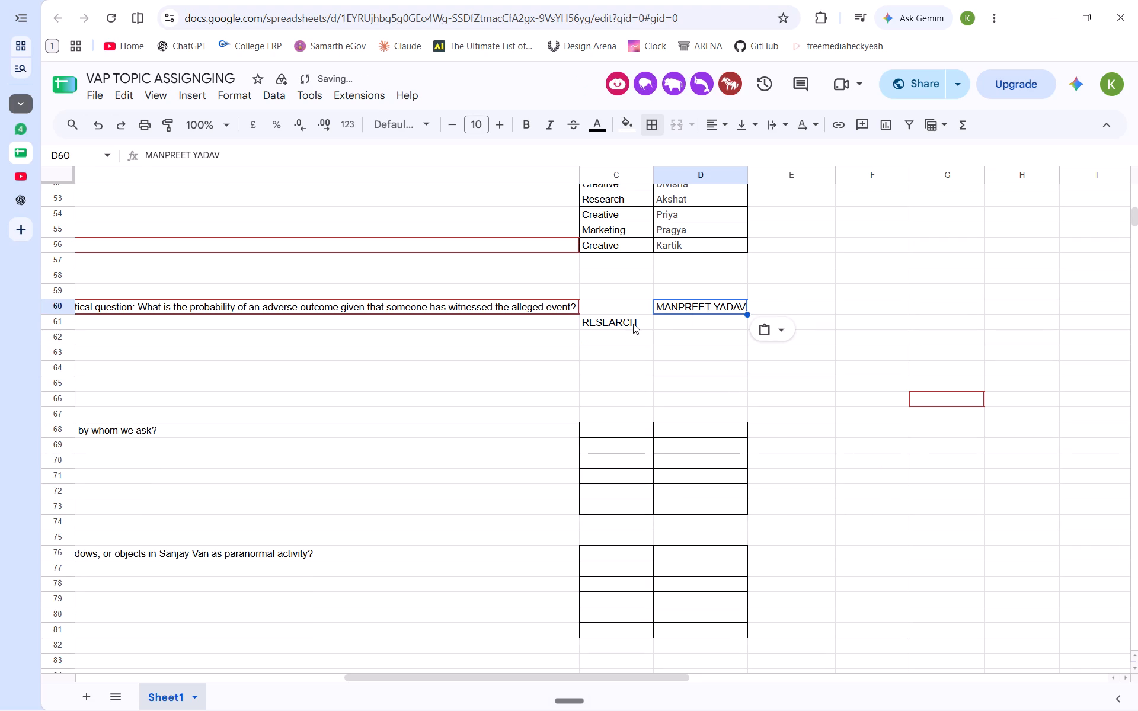
Move the RESEARCH department entry from C61 up to C60, beside the member name on the GRP.7 topic row.
{"action": "left_click", "coordinate": [633, 324]}
{"action": "key", "text": "ctrl+x"}
{"action": "left_click", "coordinate": [629, 306]}
{"action": "key", "text": "ctrl+v"}
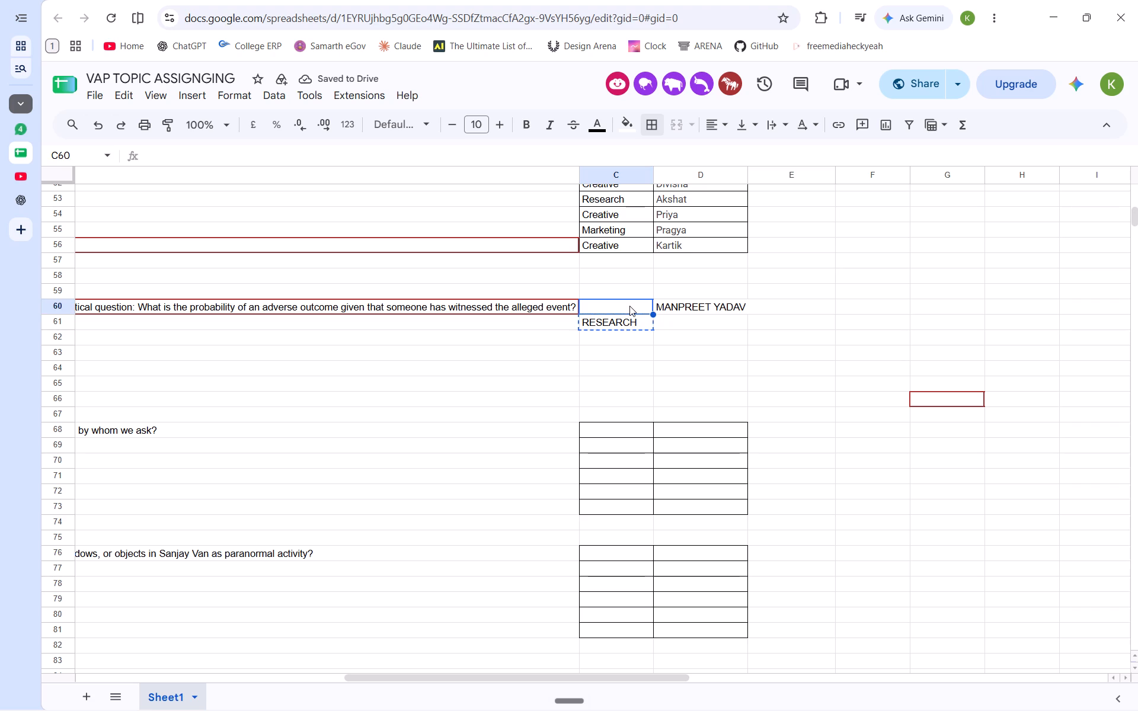
Apply all borders to the GRP.7 department and member cells C60:D65.
{"action": "left_click_drag", "start_coordinate": [629, 306], "coordinate": [728, 379]}
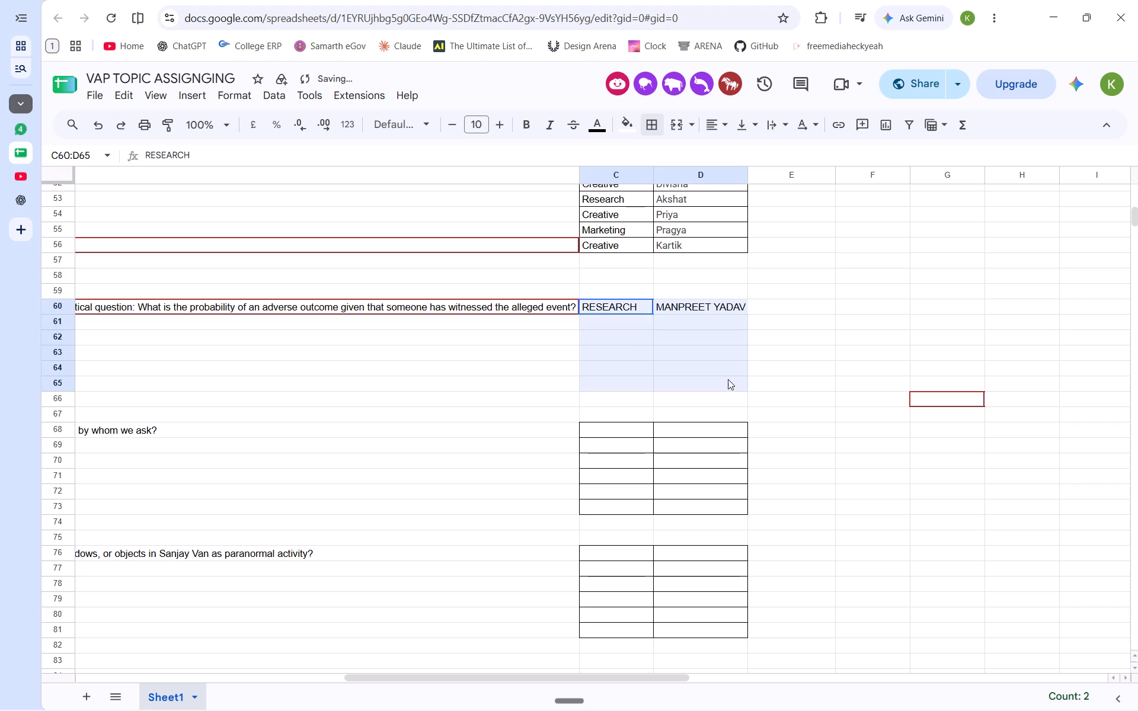
{"action": "left_click_drag", "start_coordinate": [728, 379], "coordinate": [730, 387]}
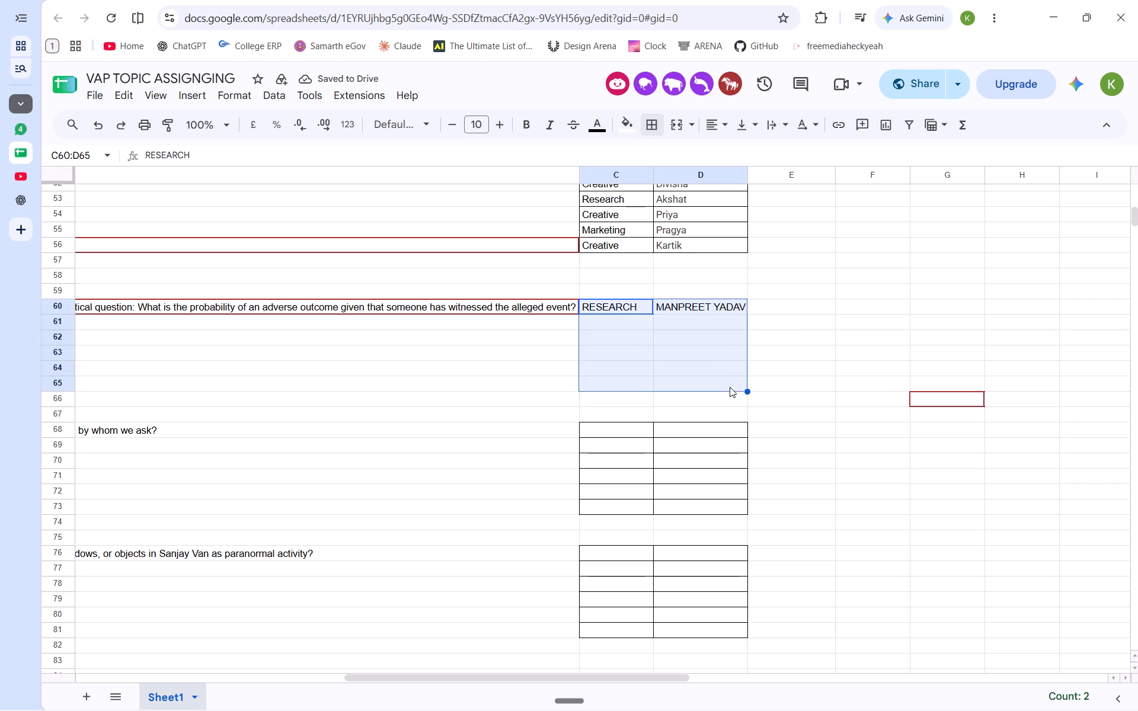
{"action": "left_click", "coordinate": [652, 126]}
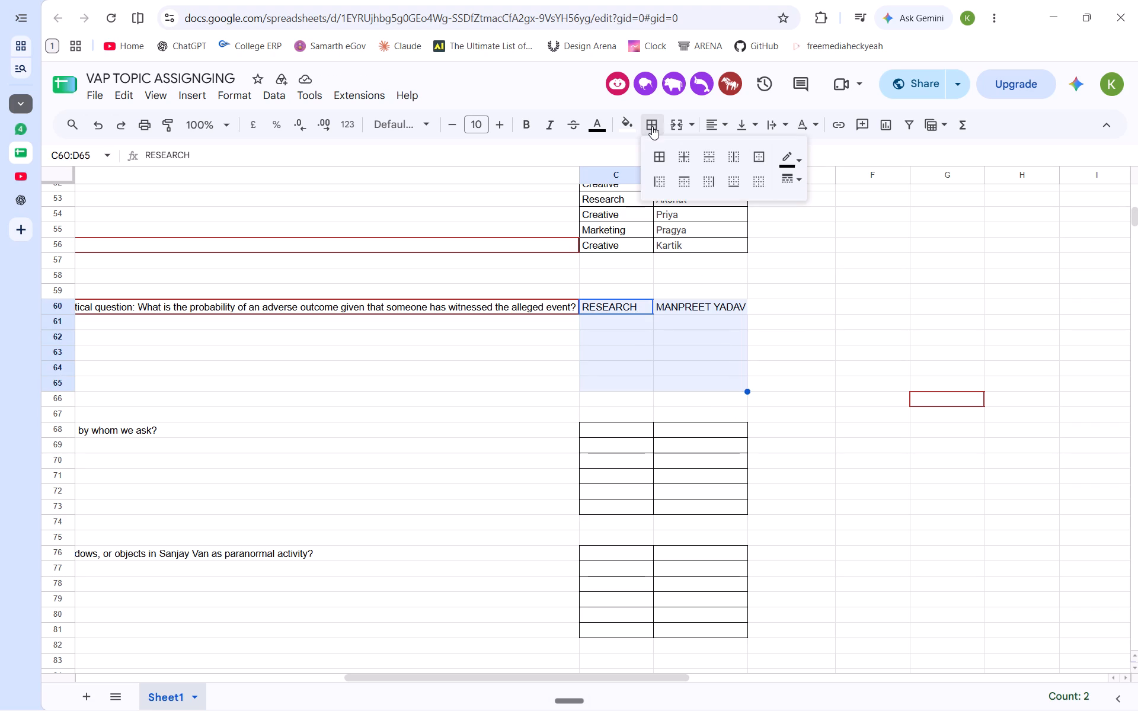
{"action": "left_click", "coordinate": [658, 155]}
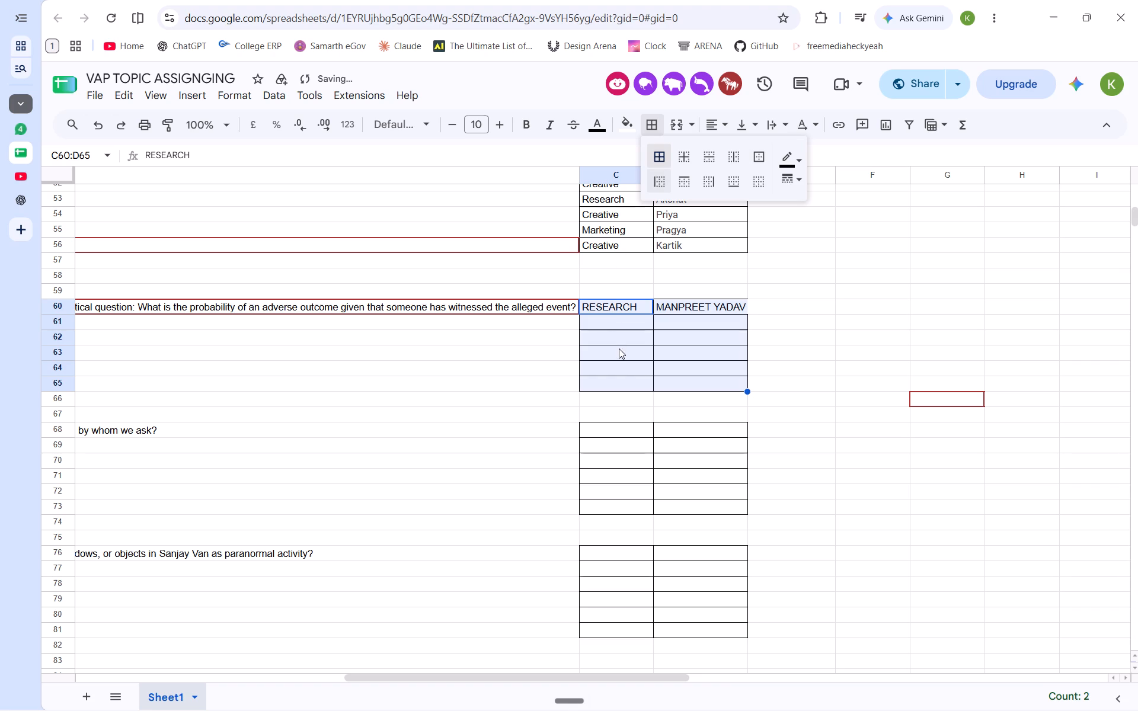
{"action": "left_click", "coordinate": [507, 383]}
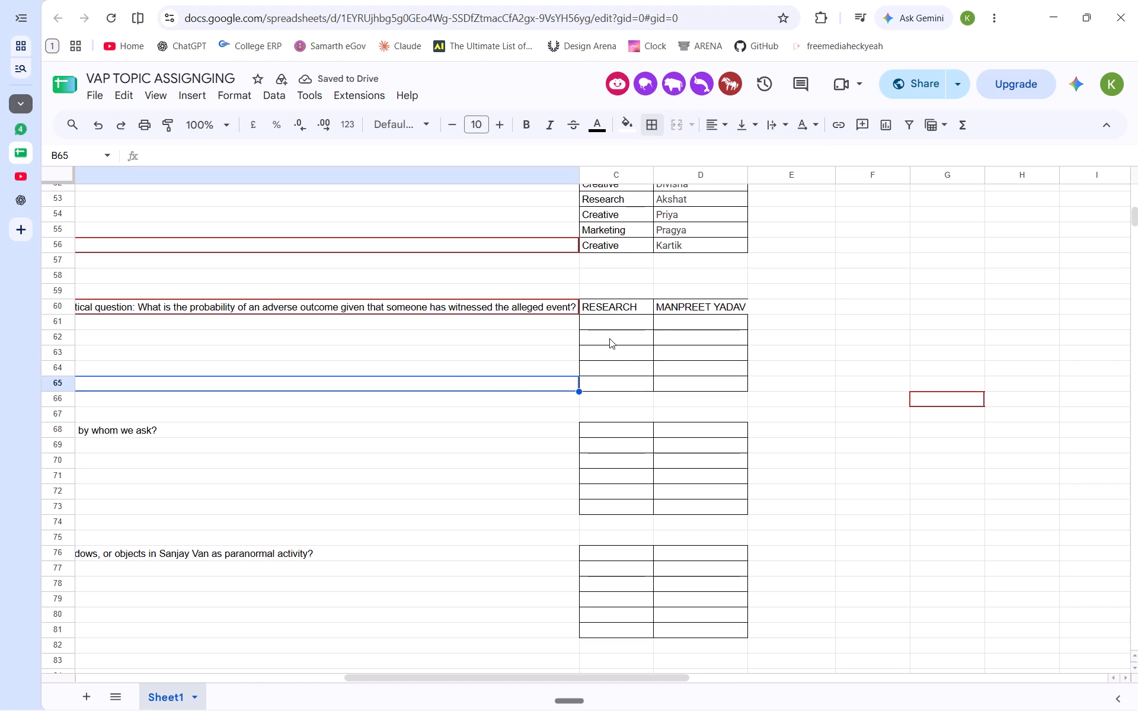
Look over the topics and bordered department and member cells of the earlier groups.
{"action": "scroll", "coordinate": [454, 363], "scroll_direction": "right", "scroll_amount": 8}
{"action": "scroll", "coordinate": [454, 363], "scroll_direction": "up", "scroll_amount": 11}
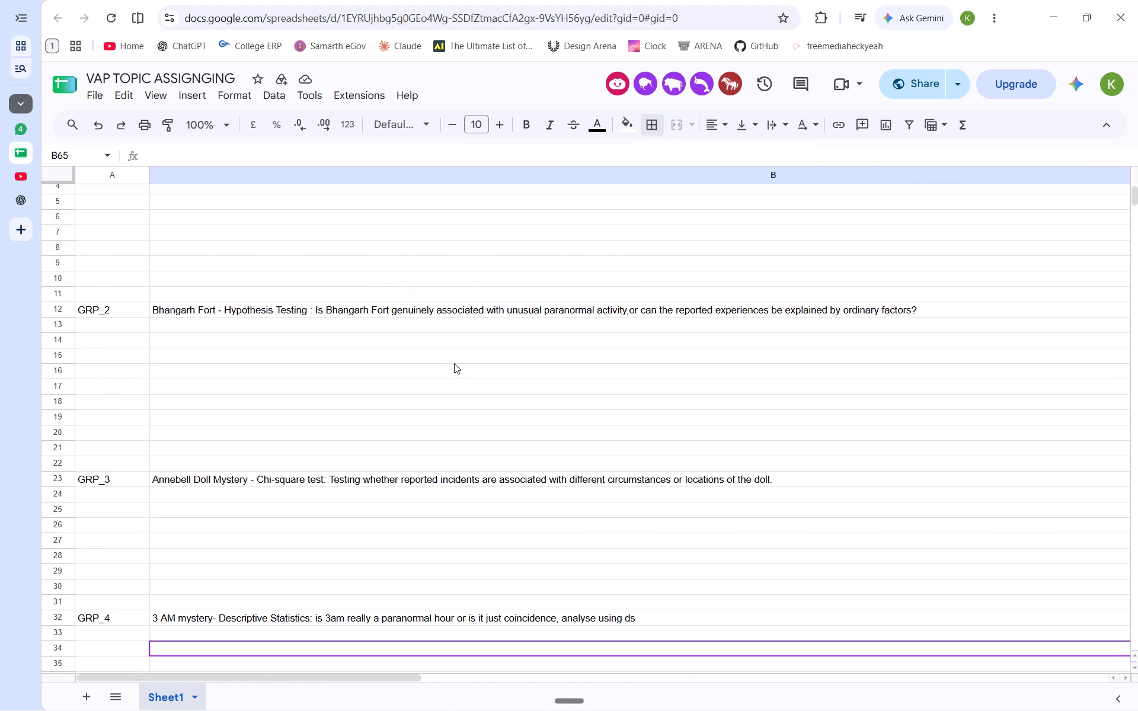
{"action": "scroll", "coordinate": [454, 363], "scroll_direction": "down", "scroll_amount": 2}
{"action": "scroll", "coordinate": [454, 363], "scroll_direction": "left", "scroll_amount": 3}
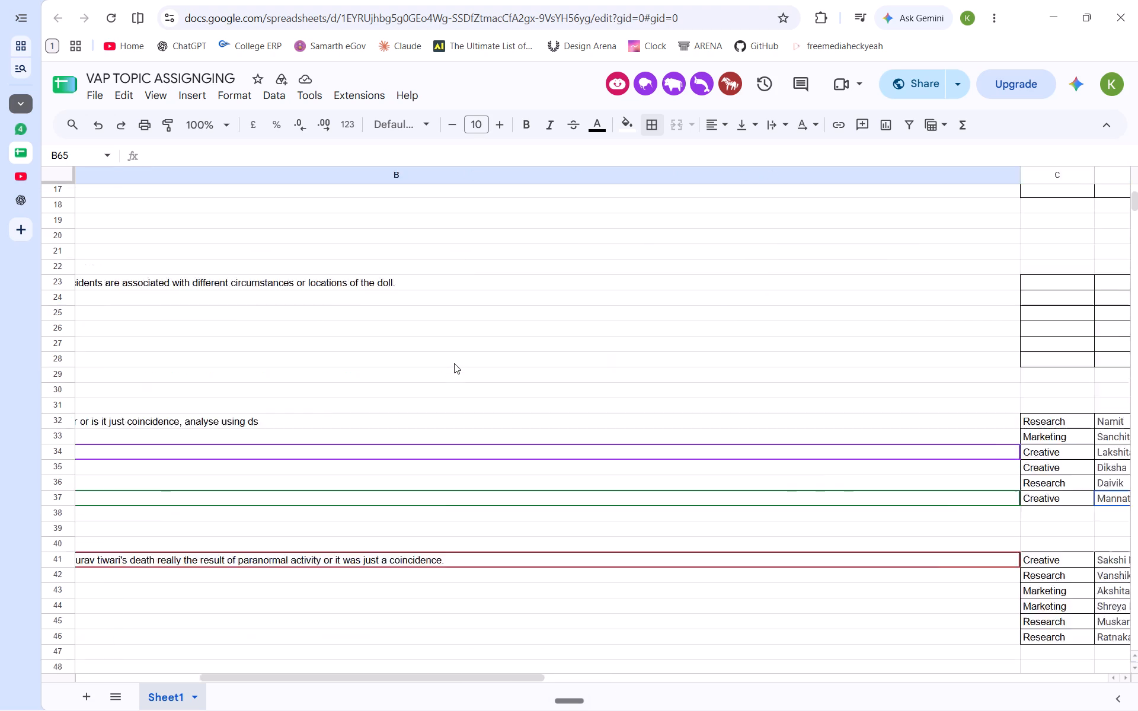
{"action": "scroll", "coordinate": [454, 363], "scroll_direction": "left", "scroll_amount": 1}
{"action": "scroll", "coordinate": [454, 363], "scroll_direction": "up", "scroll_amount": 3}
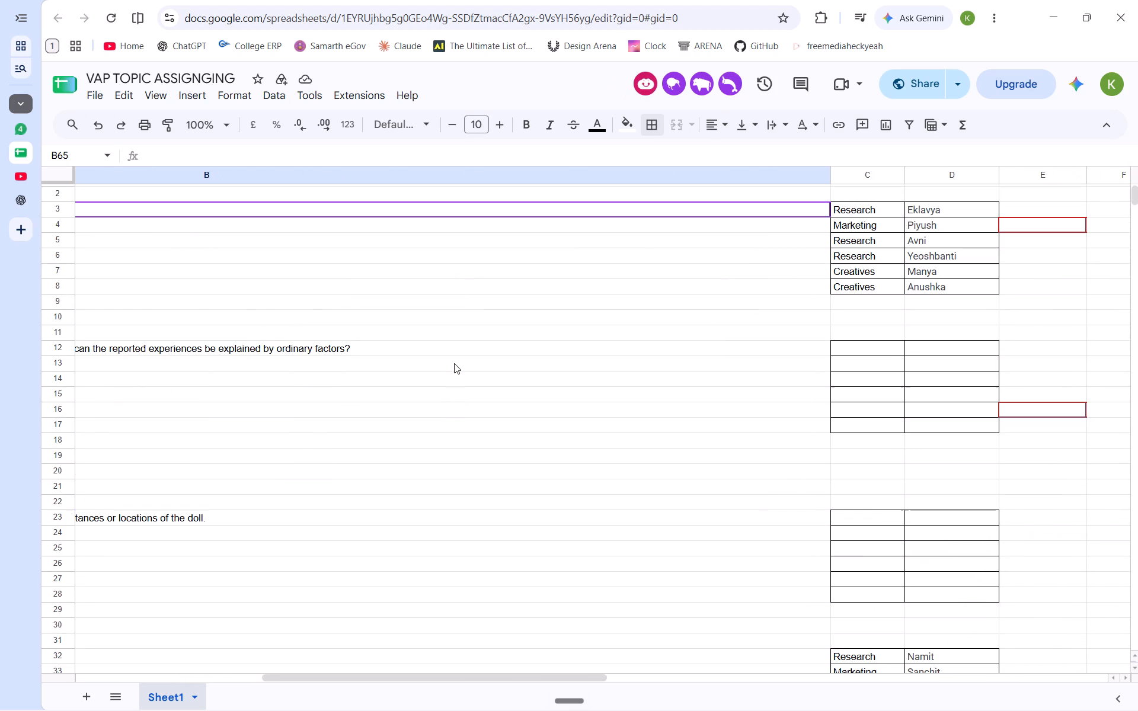
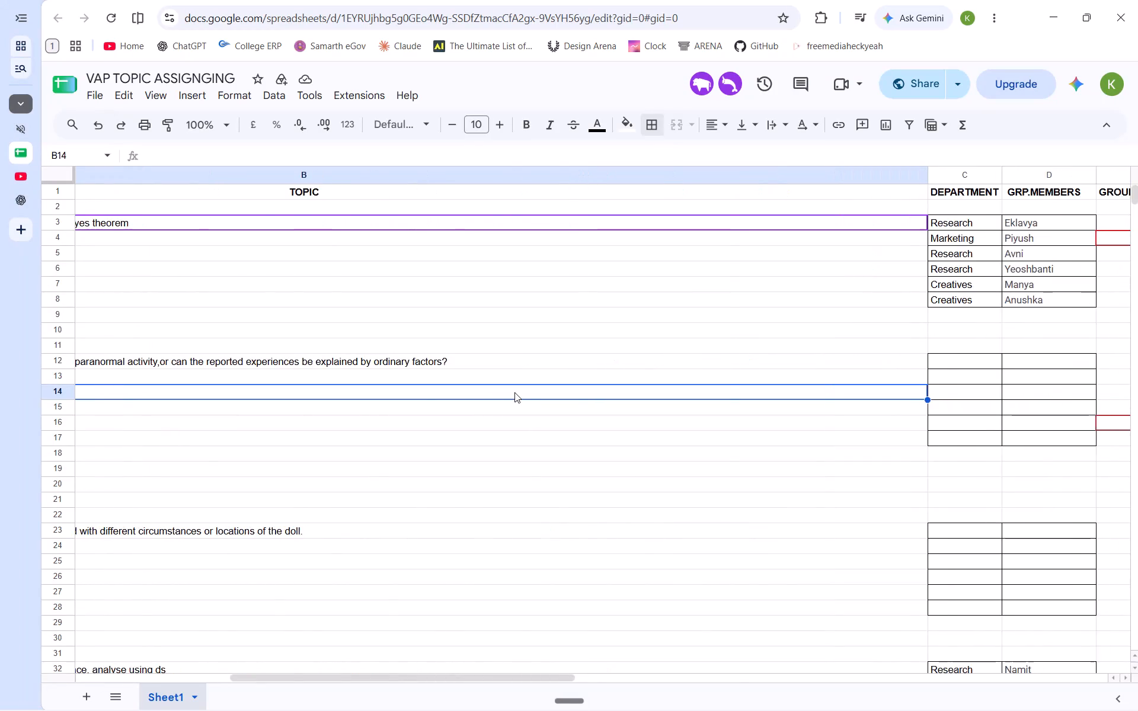
Review the bordered department and member cells from the first group down to GRP_9, along with the GRP_6 to GRP_9 topics.
{"action": "scroll", "coordinate": [514, 392], "scroll_direction": "left", "scroll_amount": 3}
{"action": "scroll", "coordinate": [514, 392], "scroll_direction": "down", "scroll_amount": 4}
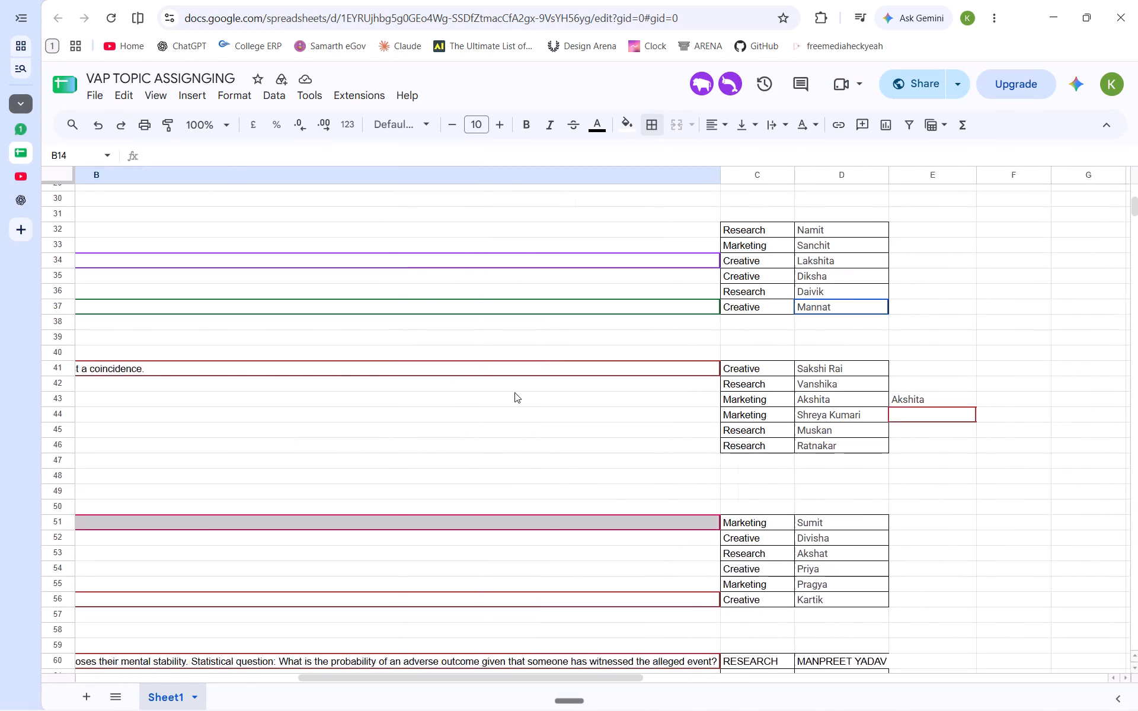
{"action": "scroll", "coordinate": [514, 392], "scroll_direction": "down", "scroll_amount": 3}
{"action": "scroll", "coordinate": [514, 392], "scroll_direction": "left", "scroll_amount": 4}
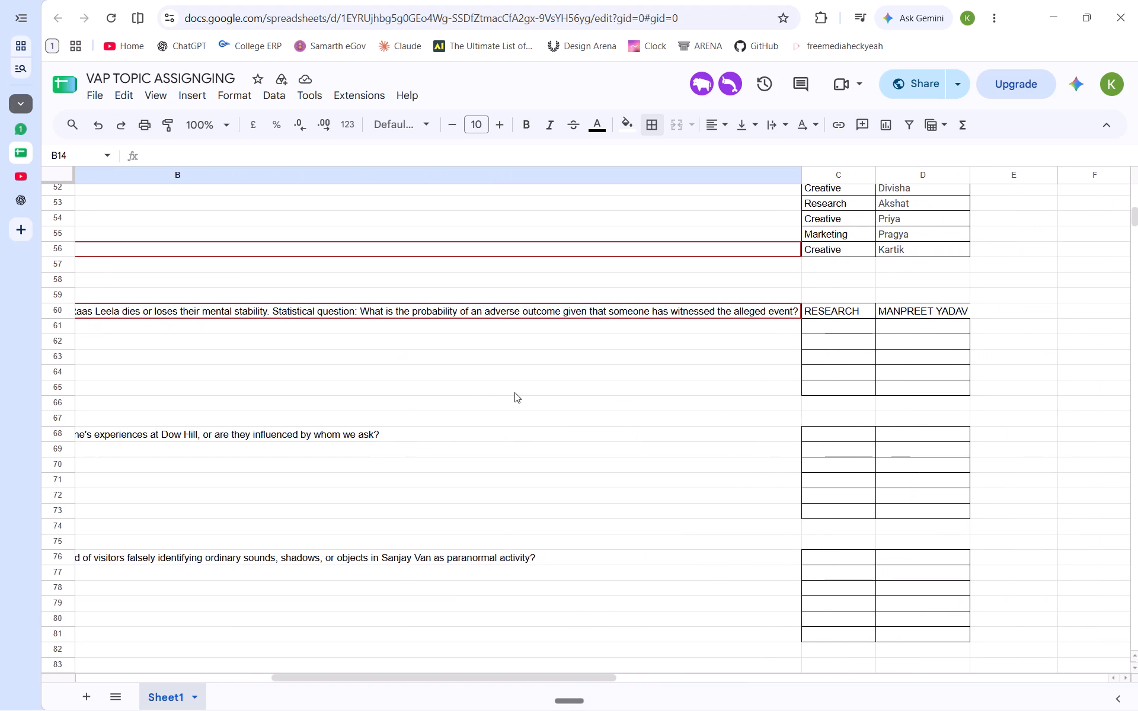
{"action": "scroll", "coordinate": [913, 274], "scroll_direction": "up", "scroll_amount": 5}
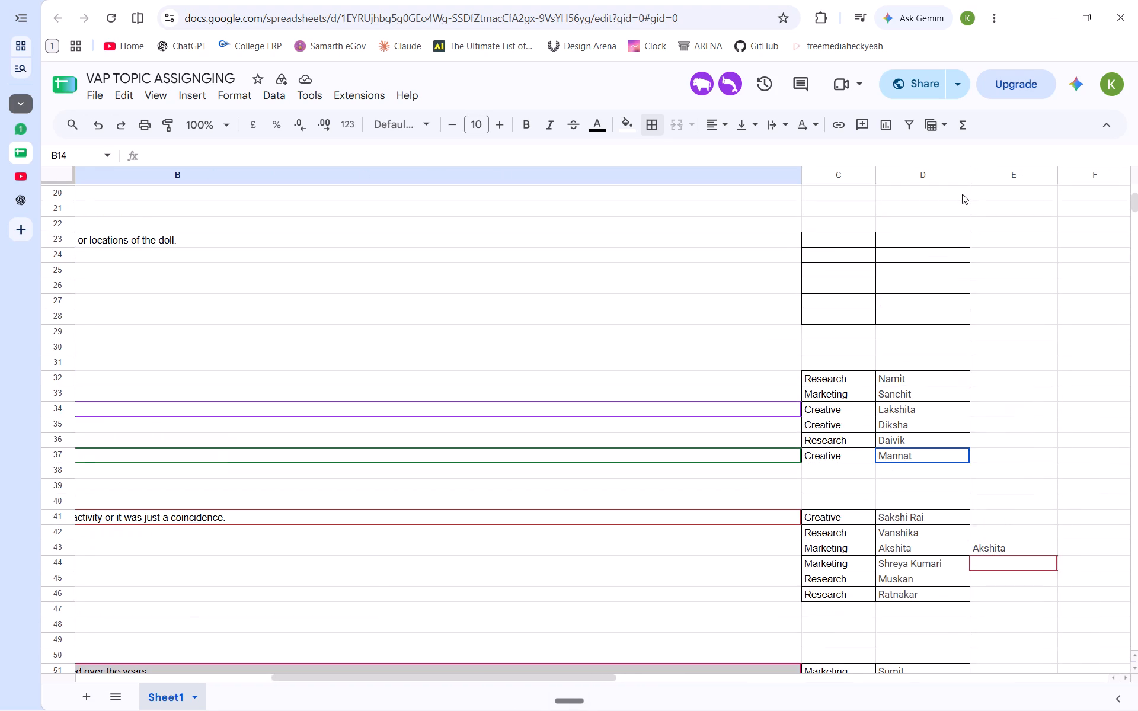
{"action": "scroll", "coordinate": [962, 194], "scroll_direction": "up", "scroll_amount": 6}
{"action": "scroll", "coordinate": [890, 348], "scroll_direction": "down", "scroll_amount": 2}
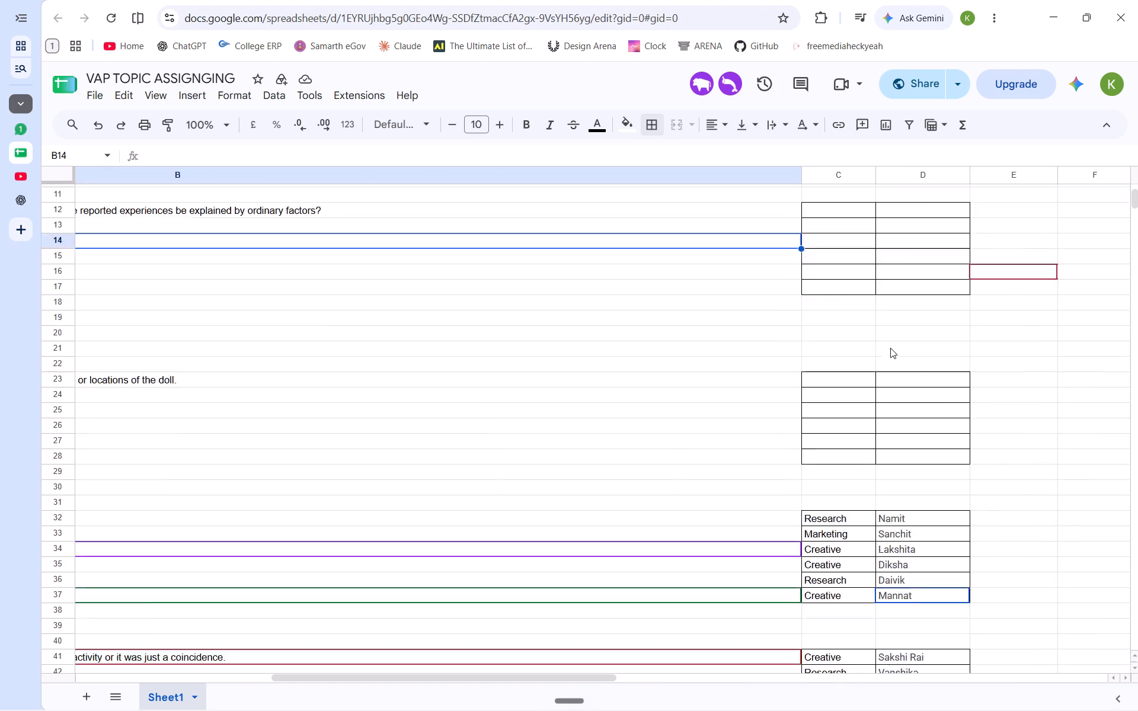
{"action": "scroll", "coordinate": [890, 348], "scroll_direction": "down", "scroll_amount": 5}
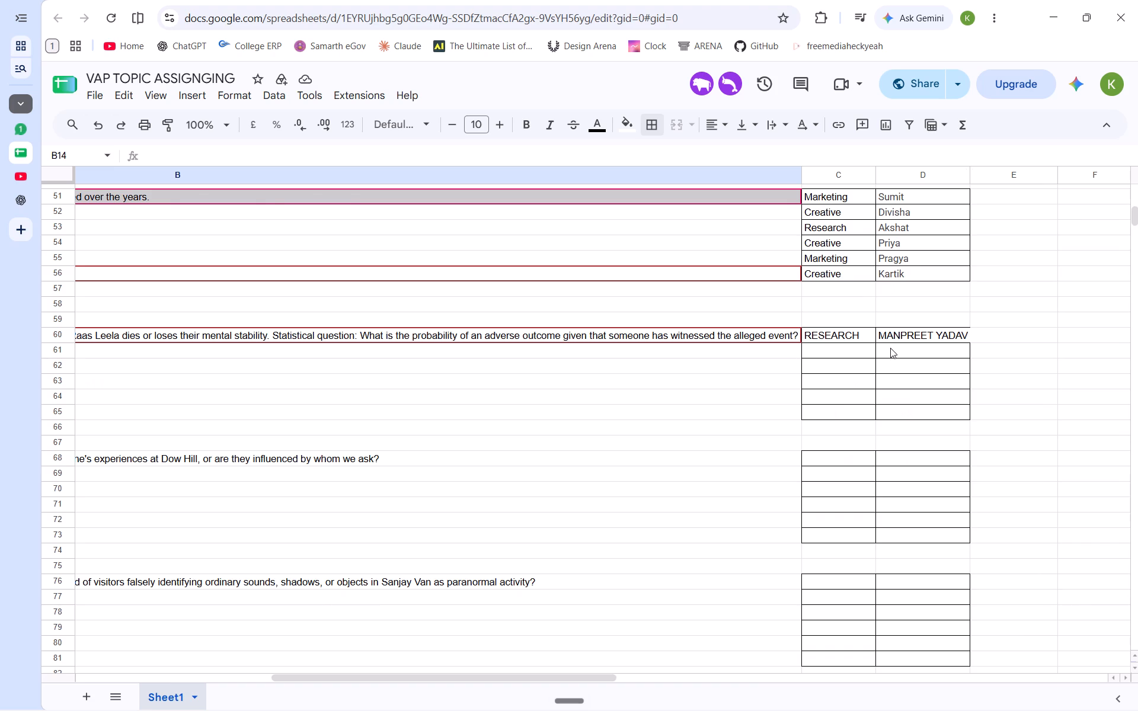
{"action": "scroll", "coordinate": [890, 348], "scroll_direction": "right", "scroll_amount": 8}
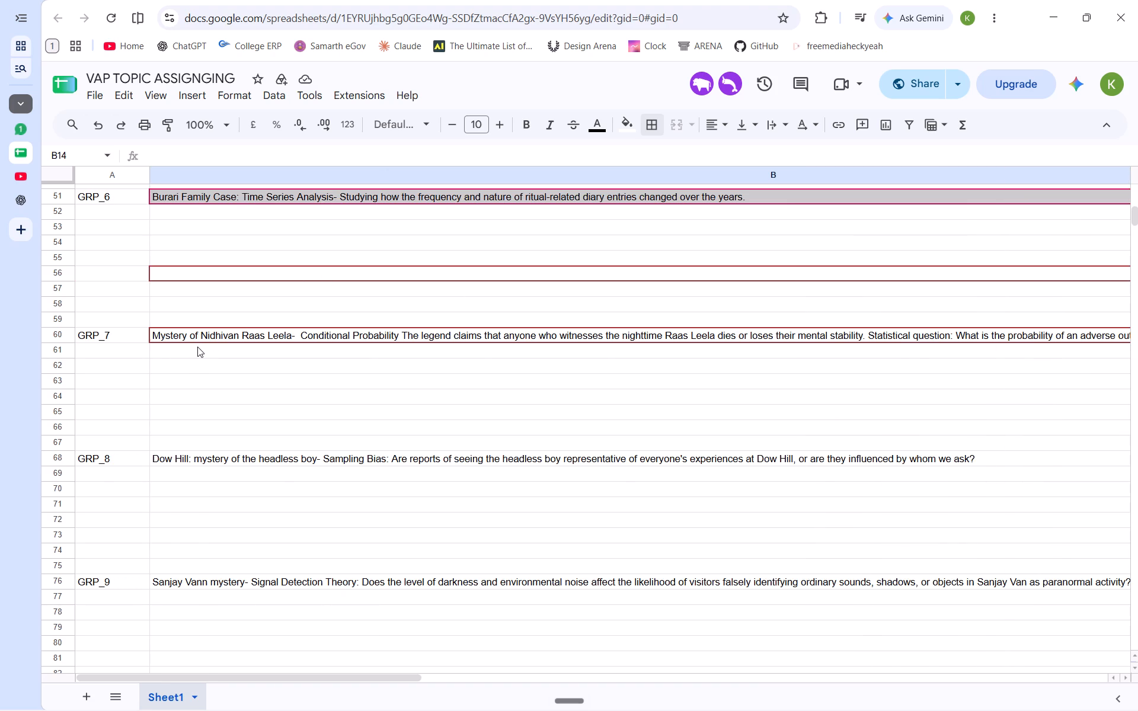
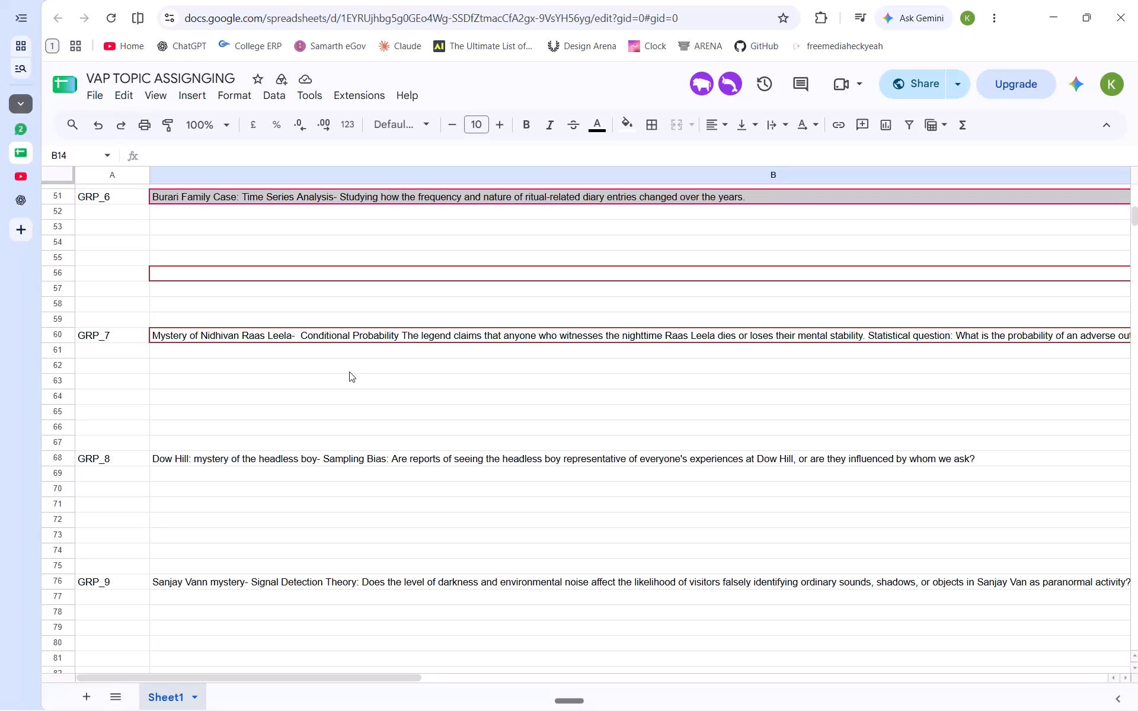
Check the GRP_7, GRP_8 and GRP_9 topics against their bordered department and member cells.
{"action": "left_click", "coordinate": [302, 393]}
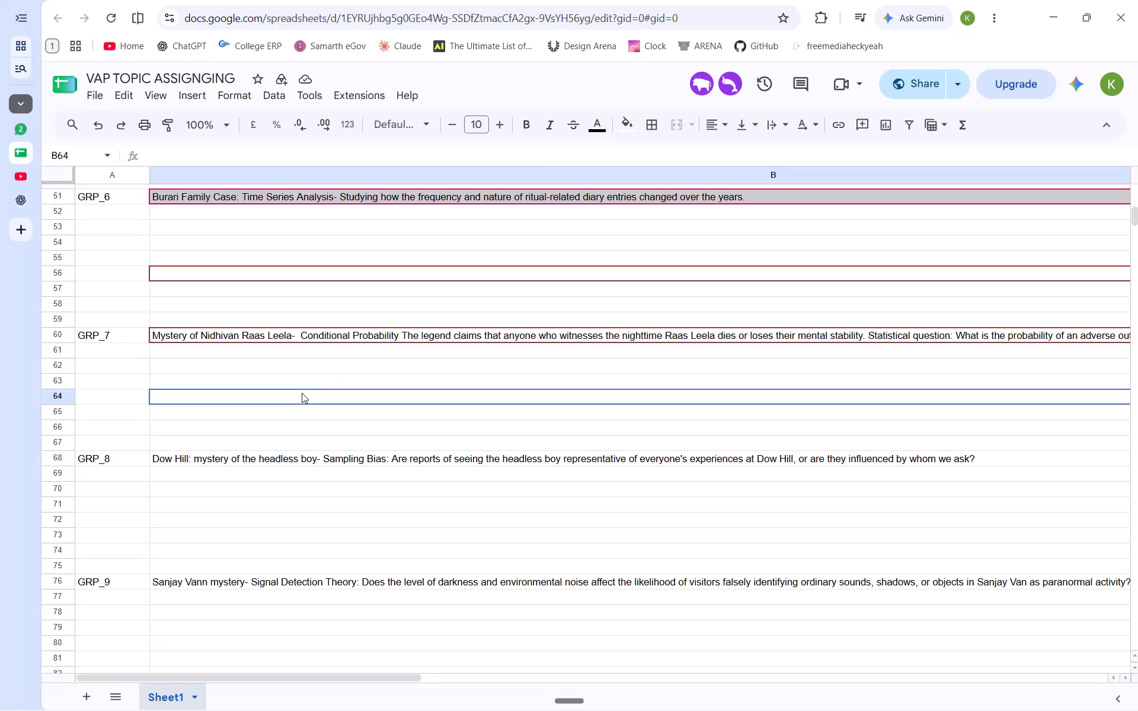
{"action": "scroll", "coordinate": [302, 393], "scroll_direction": "left", "scroll_amount": 8}
{"action": "left_click", "coordinate": [691, 359]}
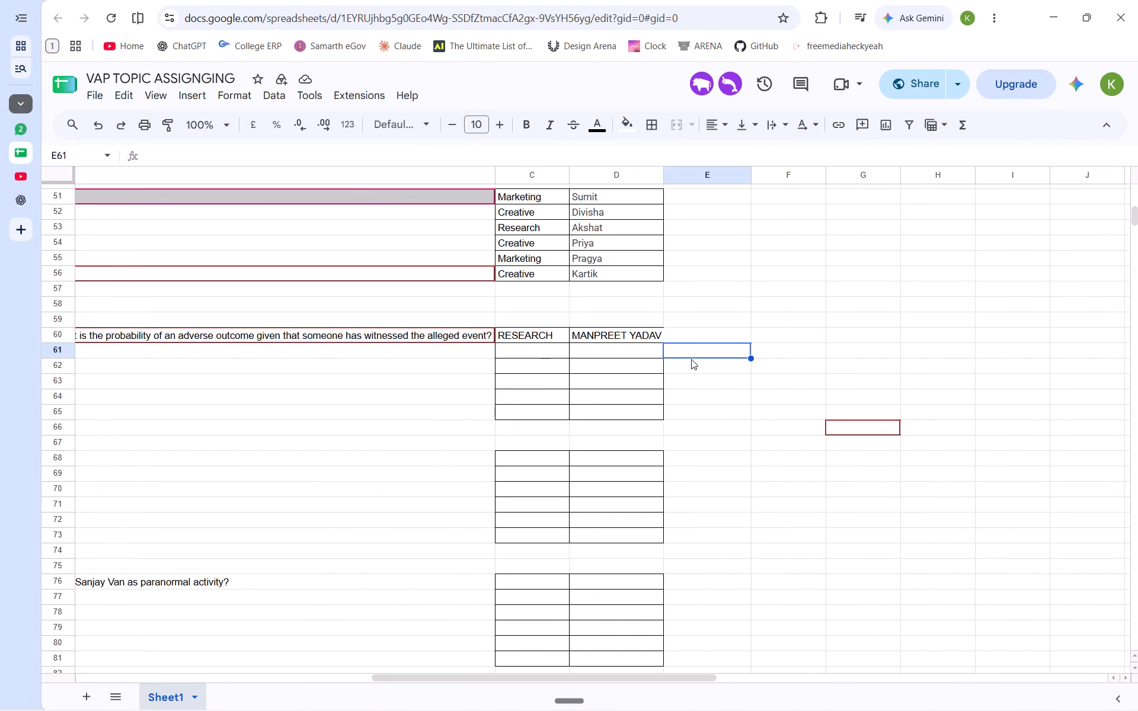
{"action": "left_click", "coordinate": [716, 332]}
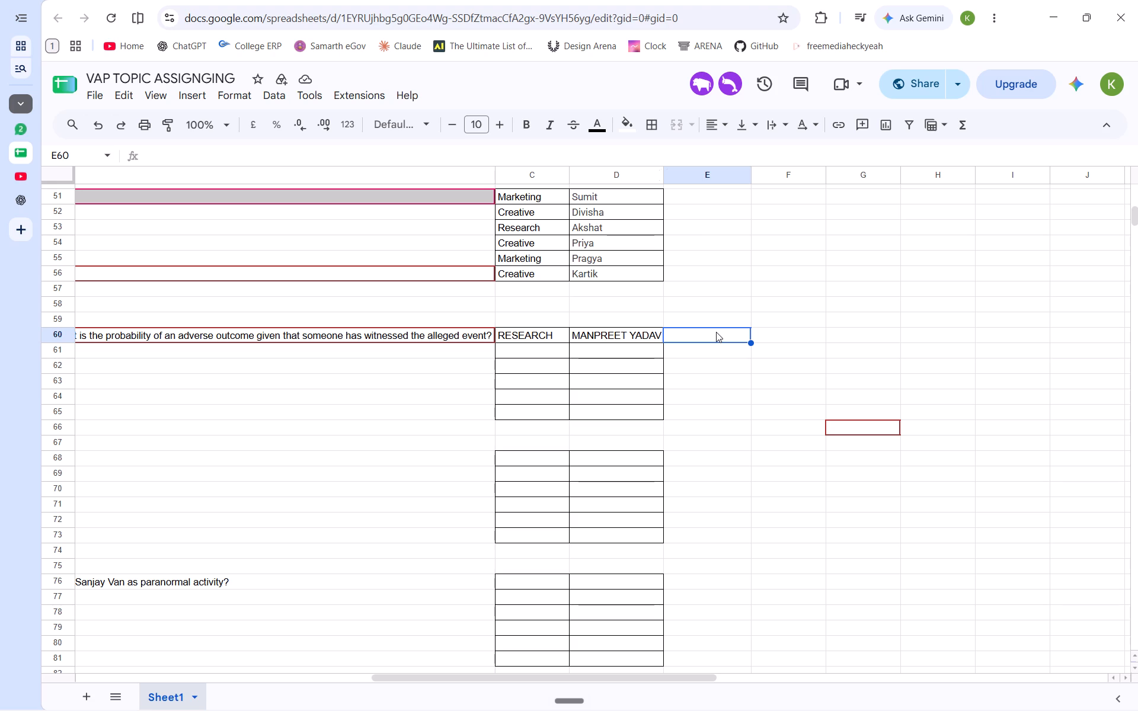
{"action": "left_click", "coordinate": [668, 409]}
{"action": "scroll", "coordinate": [668, 409], "scroll_direction": "down", "scroll_amount": 1}
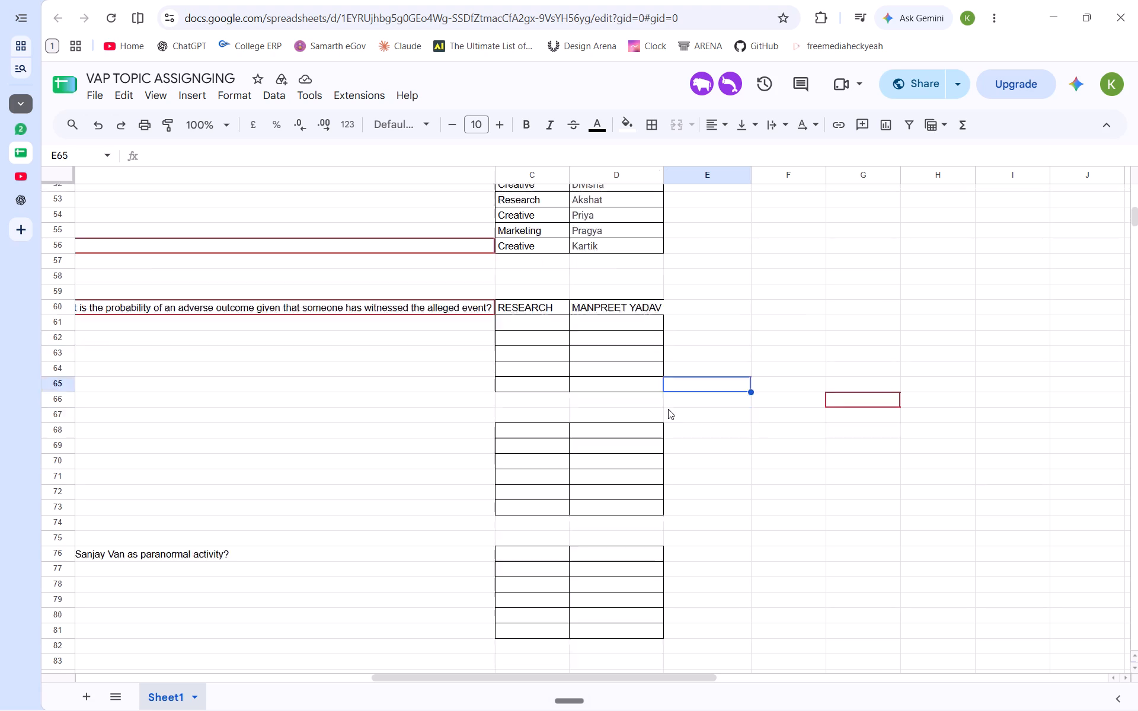
{"action": "scroll", "coordinate": [668, 409], "scroll_direction": "down", "scroll_amount": 1}
{"action": "scroll", "coordinate": [668, 409], "scroll_direction": "right", "scroll_amount": 8}
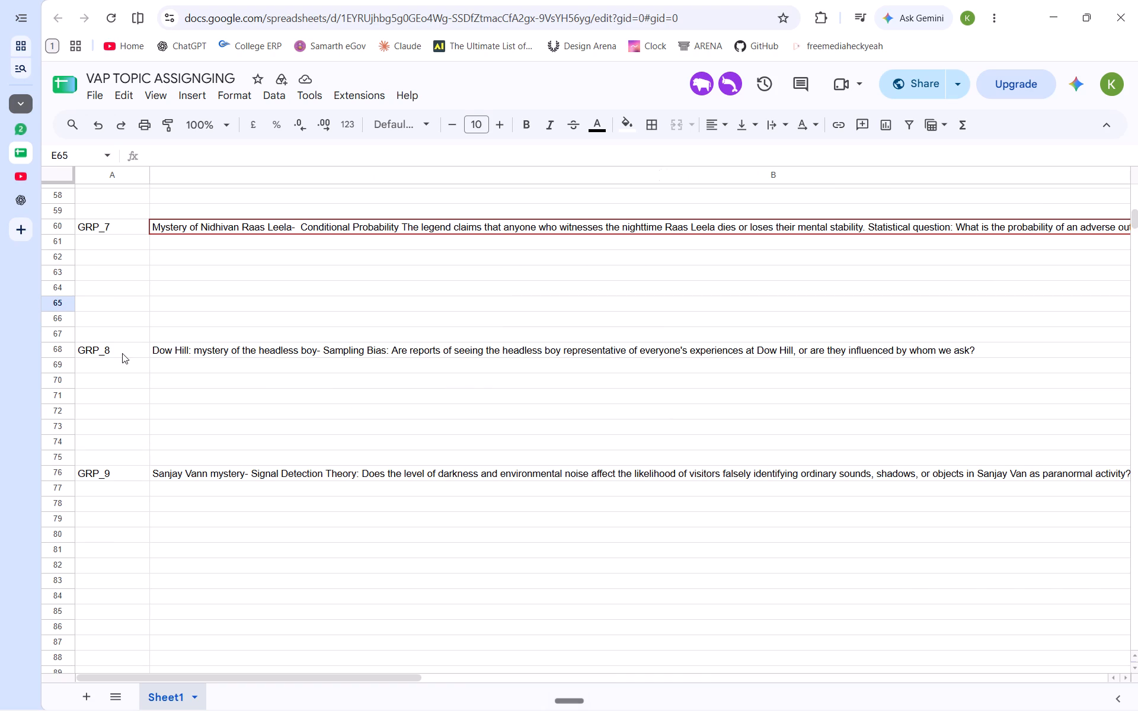
{"action": "left_click", "coordinate": [122, 353]}
{"action": "scroll", "coordinate": [122, 353], "scroll_direction": "left", "scroll_amount": 9}
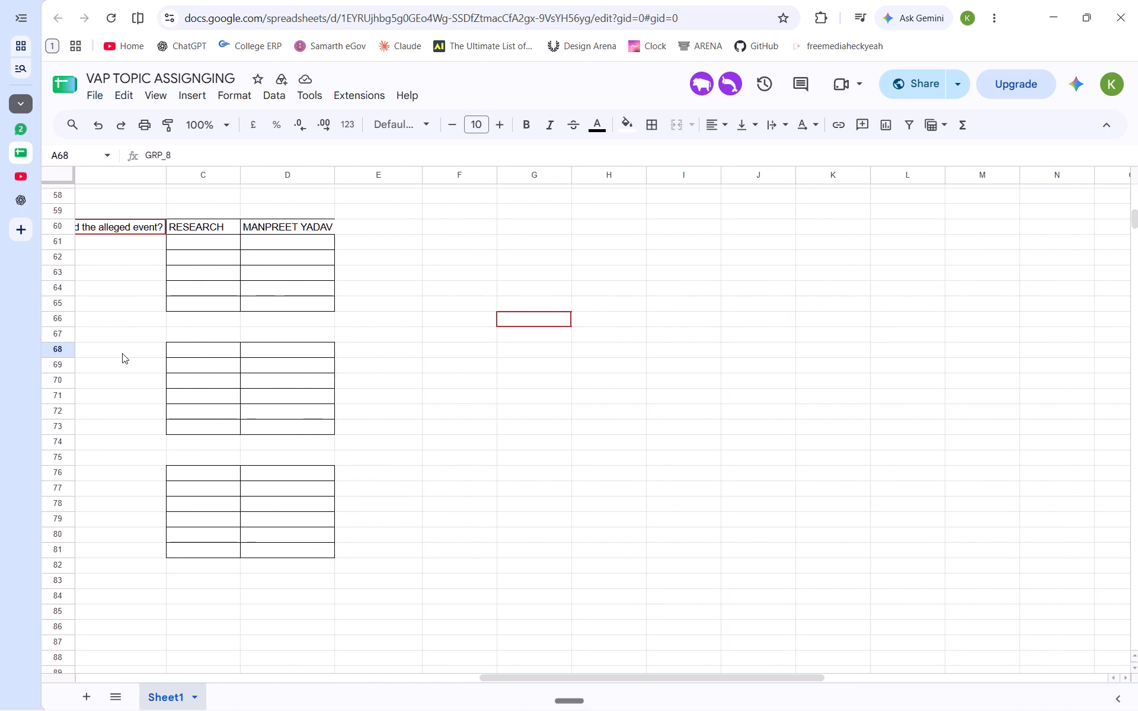
{"action": "left_click", "coordinate": [388, 341]}
Review the department and member cells across the groups from the top of the sheet to GRP_8, along with their topics.
{"action": "scroll", "coordinate": [388, 341], "scroll_direction": "up", "scroll_amount": 8}
{"action": "scroll", "coordinate": [388, 341], "scroll_direction": "down", "scroll_amount": 2}
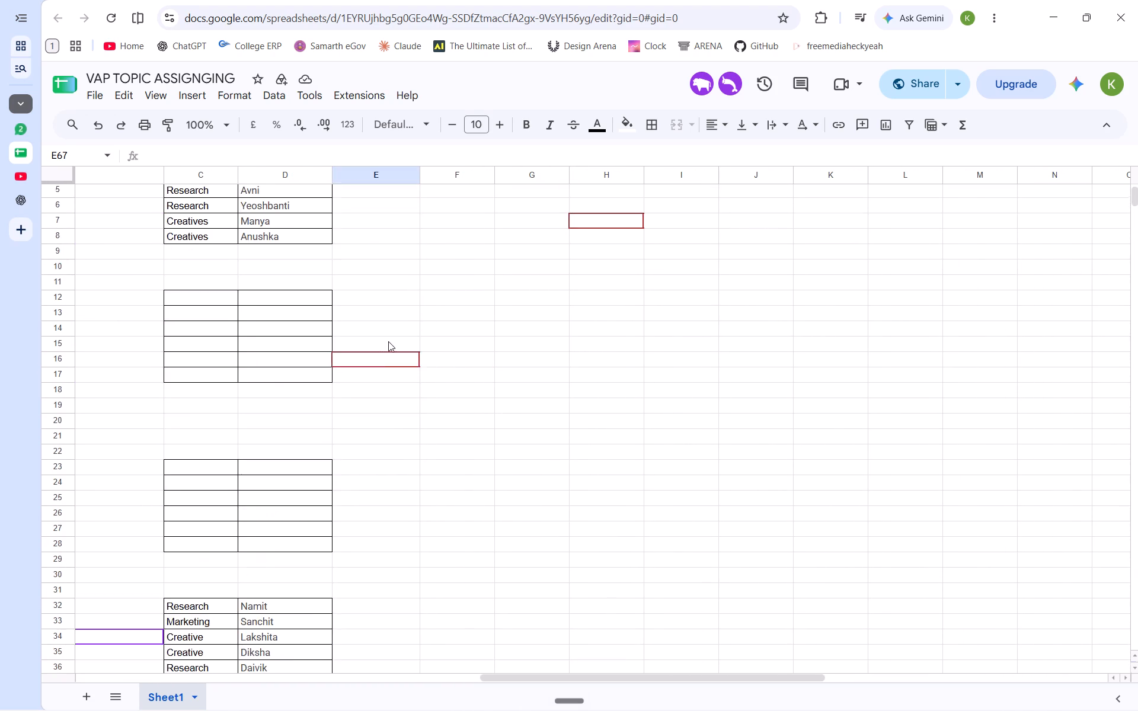
{"action": "scroll", "coordinate": [388, 341], "scroll_direction": "down", "scroll_amount": 2}
{"action": "scroll", "coordinate": [214, 555], "scroll_direction": "down", "scroll_amount": 2}
{"action": "scroll", "coordinate": [214, 555], "scroll_direction": "right", "scroll_amount": 5}
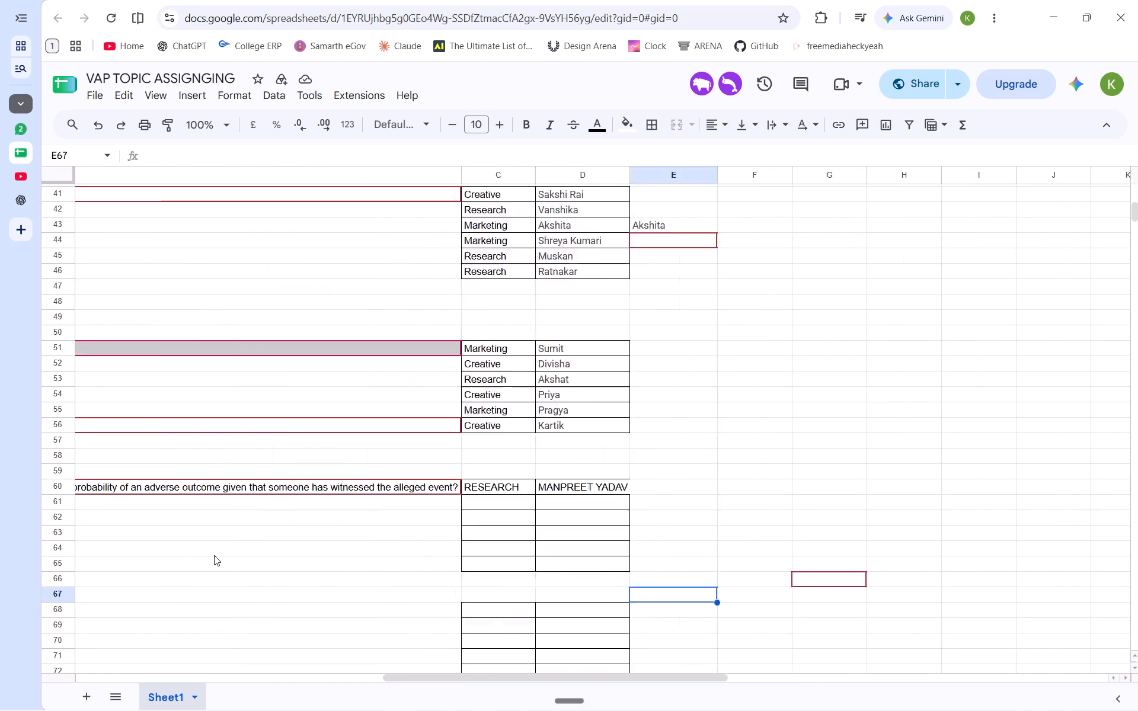
{"action": "scroll", "coordinate": [214, 555], "scroll_direction": "right", "scroll_amount": 2}
{"action": "scroll", "coordinate": [282, 555], "scroll_direction": "right", "scroll_amount": 6}
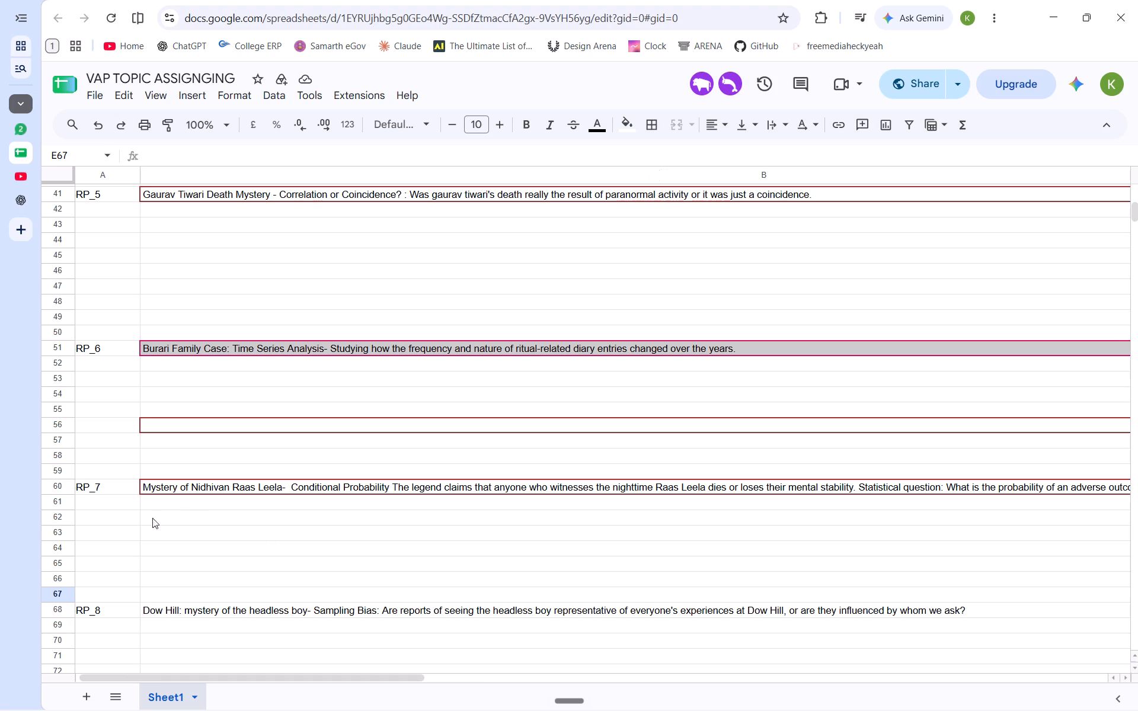
{"action": "left_click", "coordinate": [246, 505]}
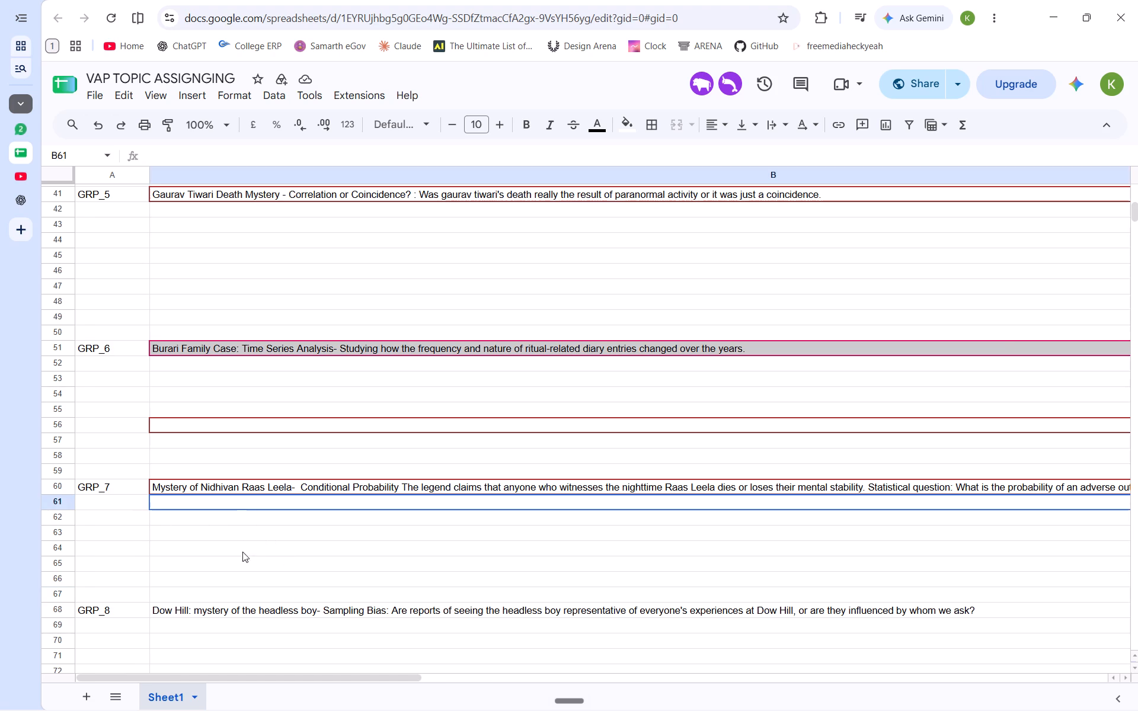
{"action": "scroll", "coordinate": [258, 578], "scroll_direction": "left", "scroll_amount": 7}
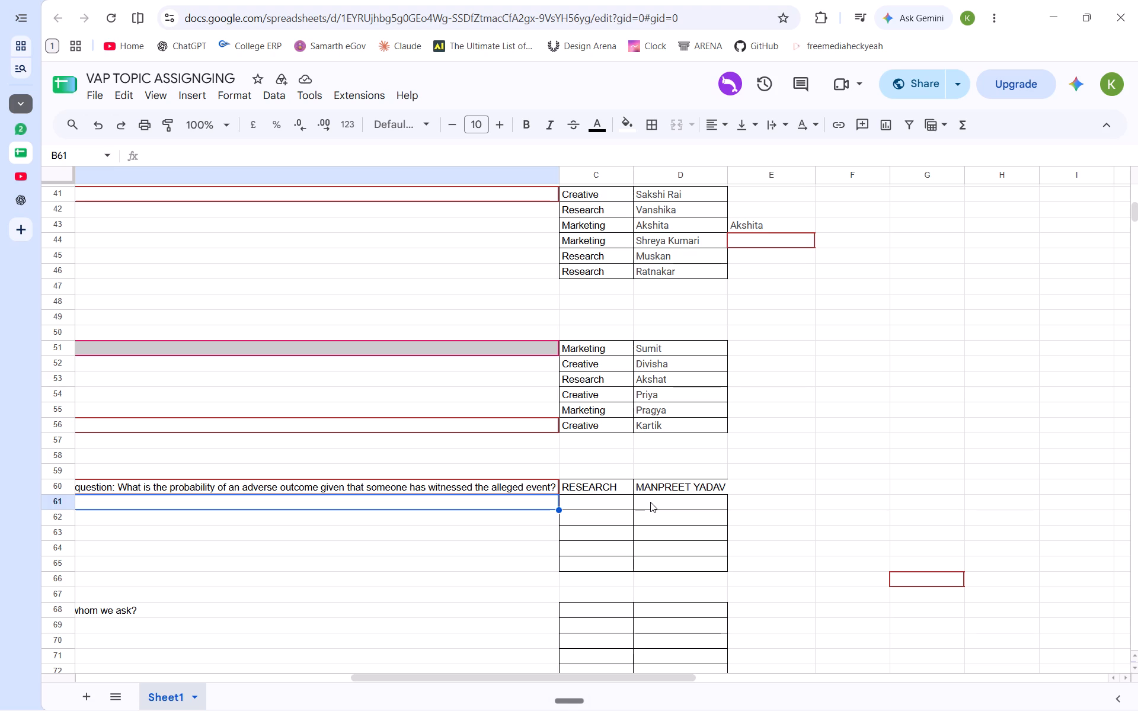
{"action": "scroll", "coordinate": [650, 502], "scroll_direction": "down", "scroll_amount": 3}
{"action": "scroll", "coordinate": [650, 502], "scroll_direction": "up", "scroll_amount": 8}
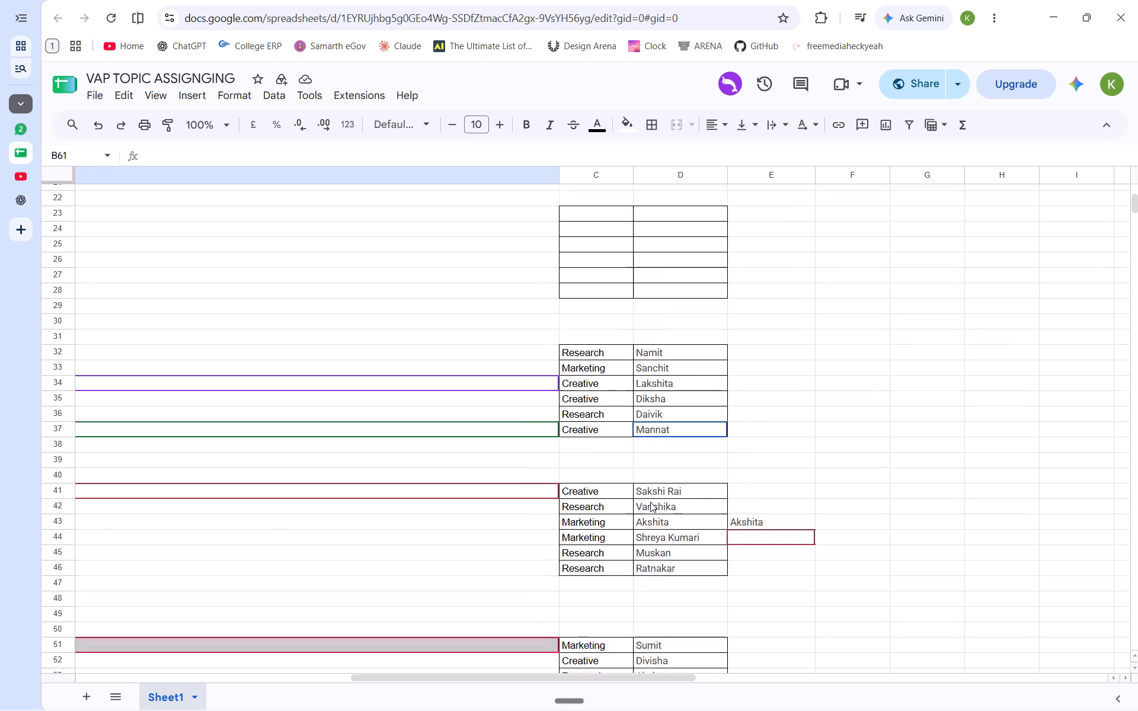
{"action": "scroll", "coordinate": [650, 502], "scroll_direction": "up", "scroll_amount": 2}
{"action": "scroll", "coordinate": [650, 502], "scroll_direction": "right", "scroll_amount": 6}
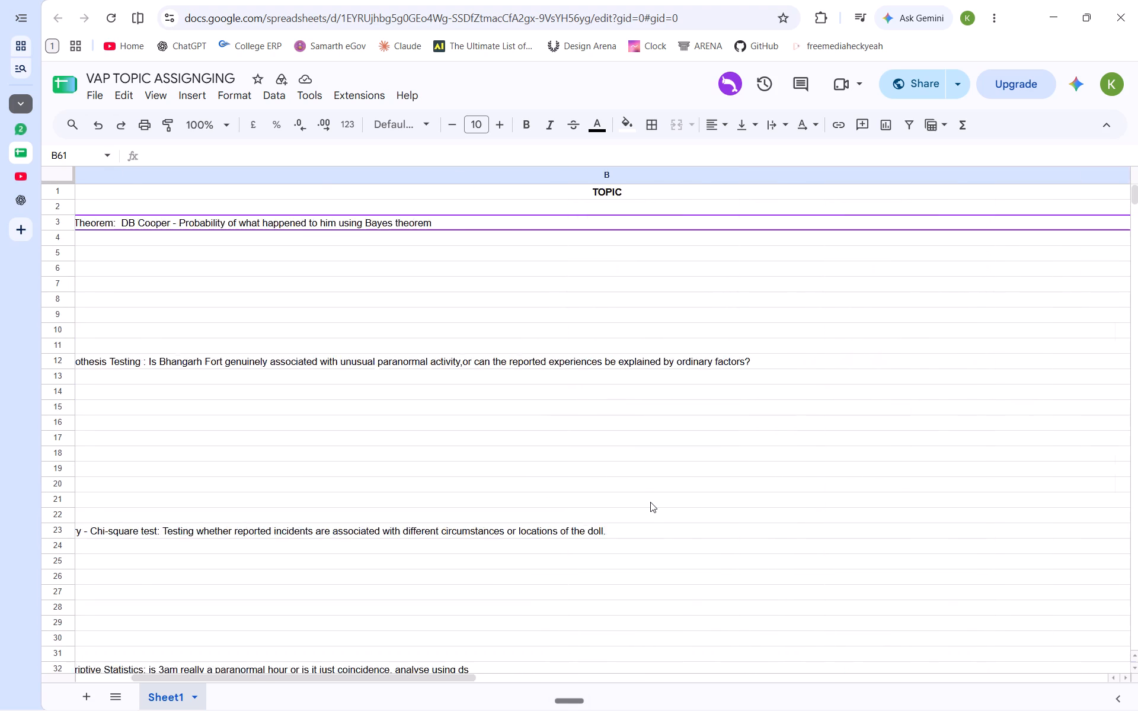
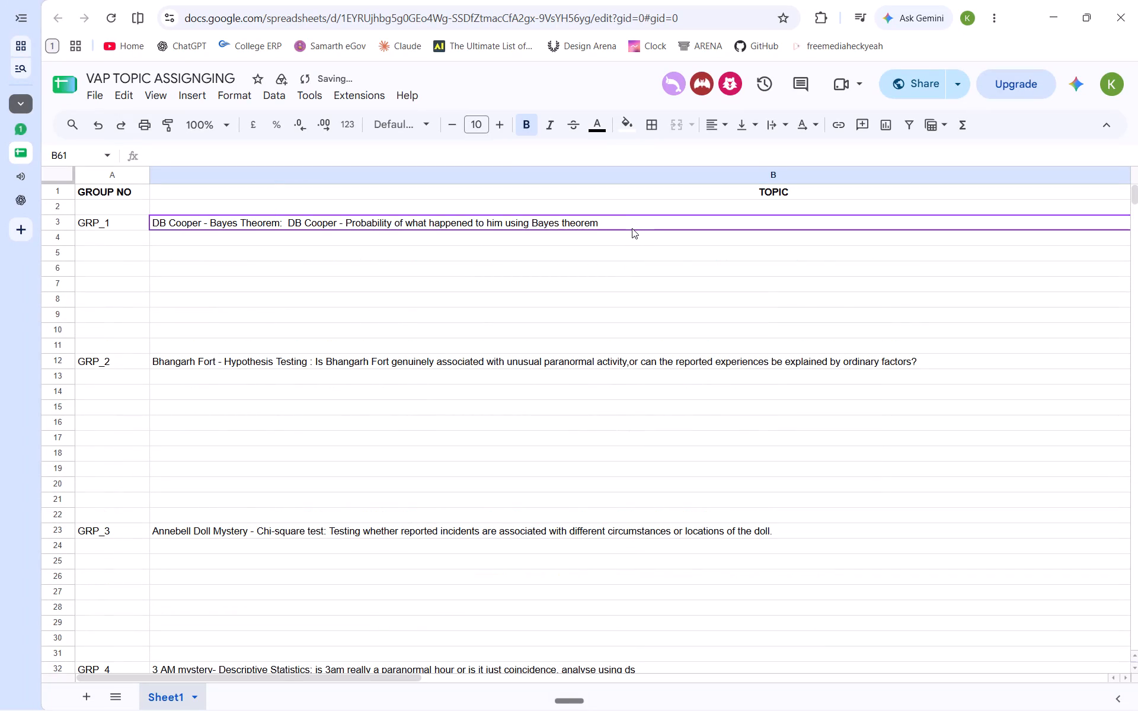
Undo the last change in the sheet.
{"action": "key", "text": "ctrl+z"}
Make the GRP_1 DB Cooper and GRP_2 Bhangarh Fort topics bold in the TOPIC column.
{"action": "left_click", "coordinate": [619, 222]}
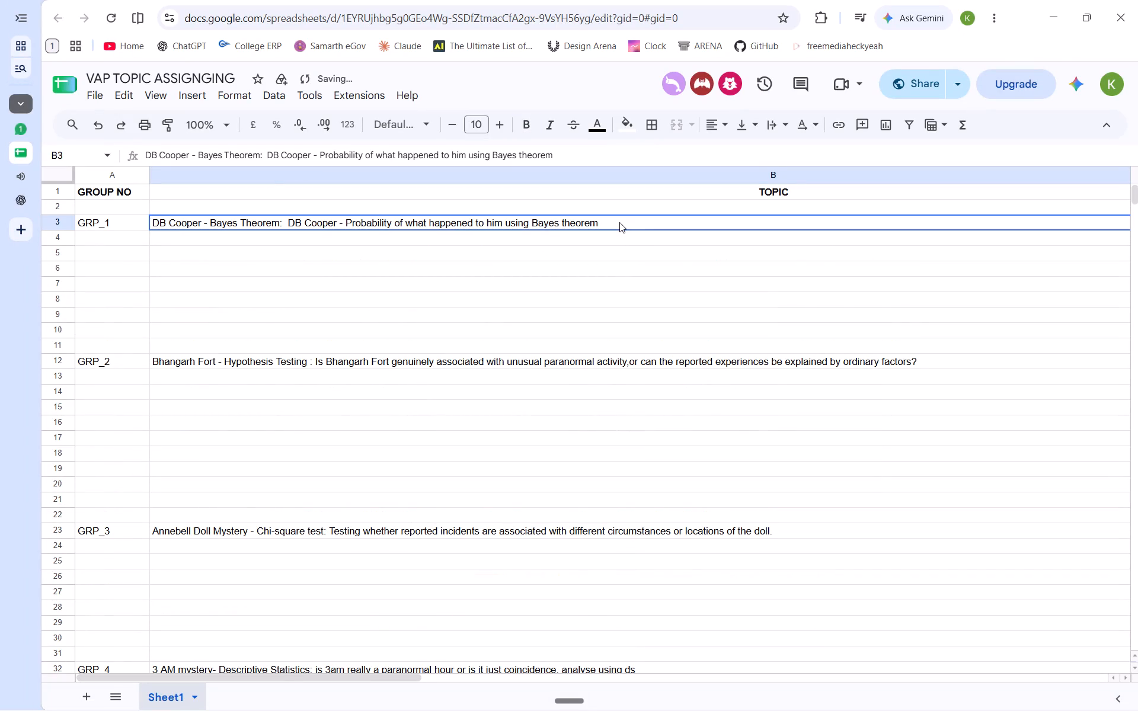
{"action": "key", "text": "ctrl+b"}
{"action": "left_click", "coordinate": [491, 360]}
{"action": "key", "text": "ctrl+b"}
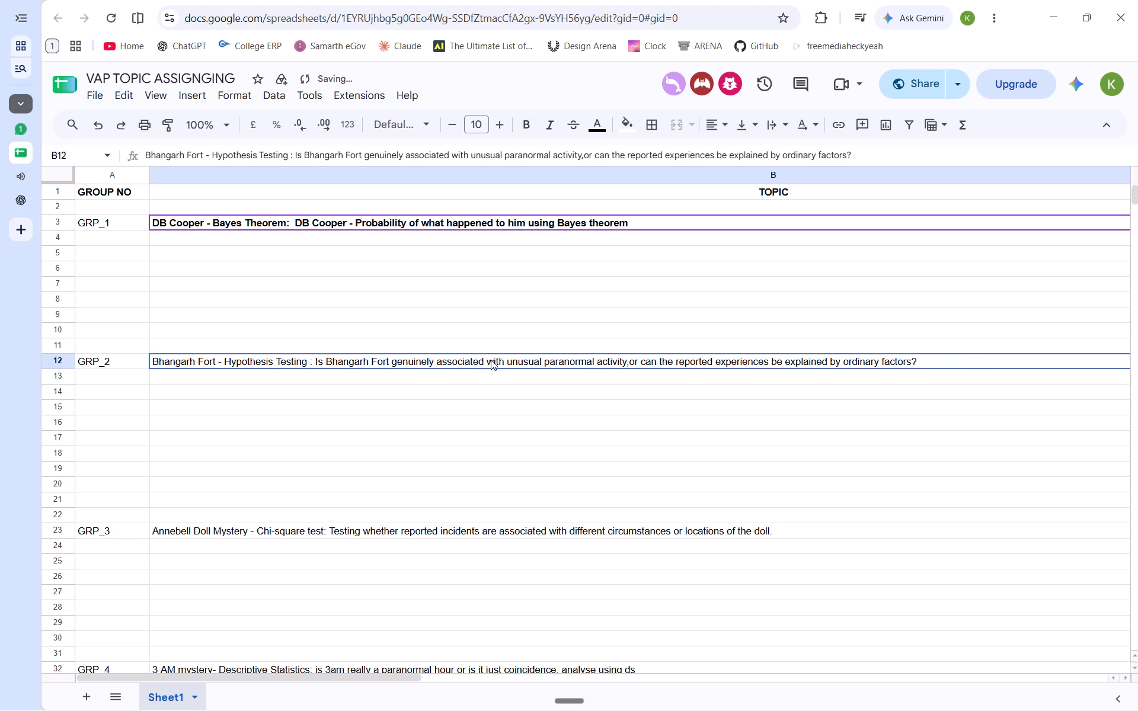
Make the GRP_3 Annebell Doll Mystery and GRP_4 3 AM mystery topics bold in the TOPIC column.
{"action": "left_click", "coordinate": [401, 530]}
{"action": "key", "text": "ctrl+b"}
{"action": "scroll", "coordinate": [401, 530], "scroll_direction": "down", "scroll_amount": 1}
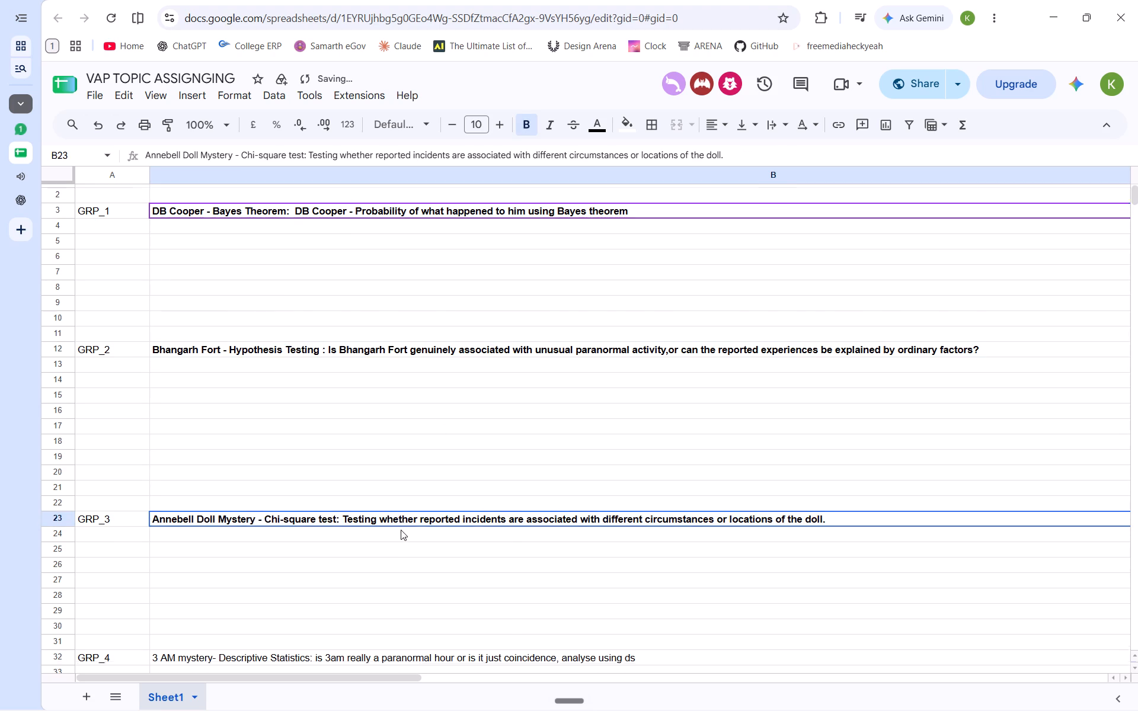
{"action": "scroll", "coordinate": [401, 530], "scroll_direction": "down", "scroll_amount": 2}
{"action": "left_click", "coordinate": [309, 417]}
{"action": "key", "text": "ctrl+b"}
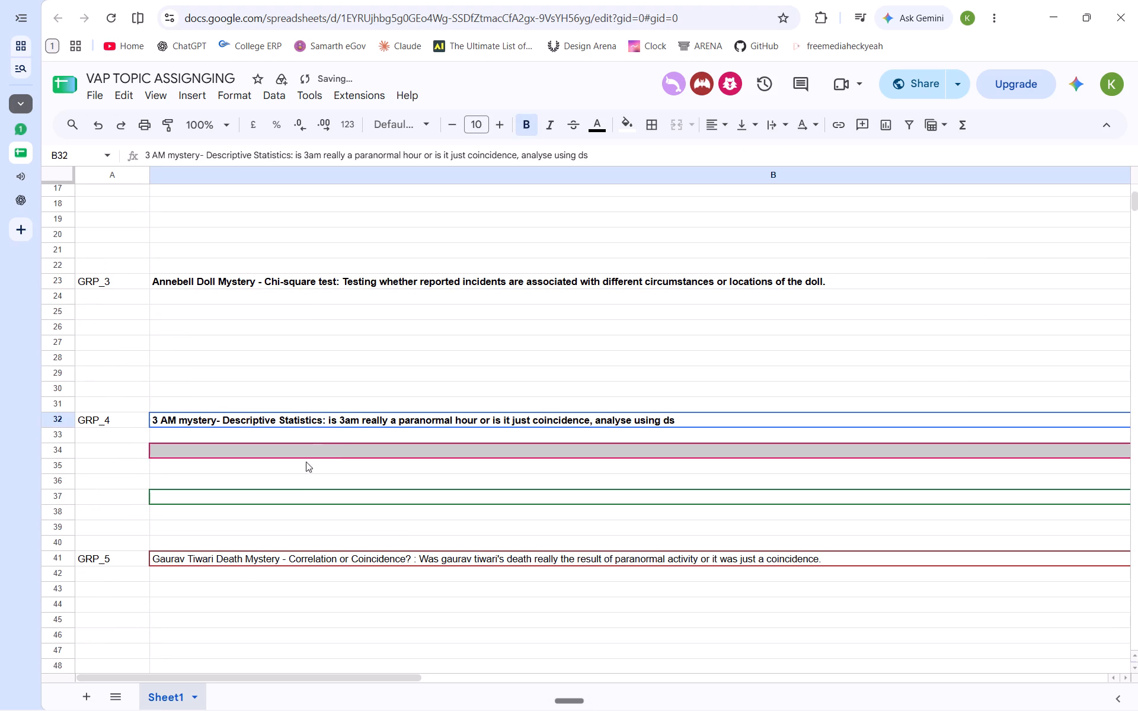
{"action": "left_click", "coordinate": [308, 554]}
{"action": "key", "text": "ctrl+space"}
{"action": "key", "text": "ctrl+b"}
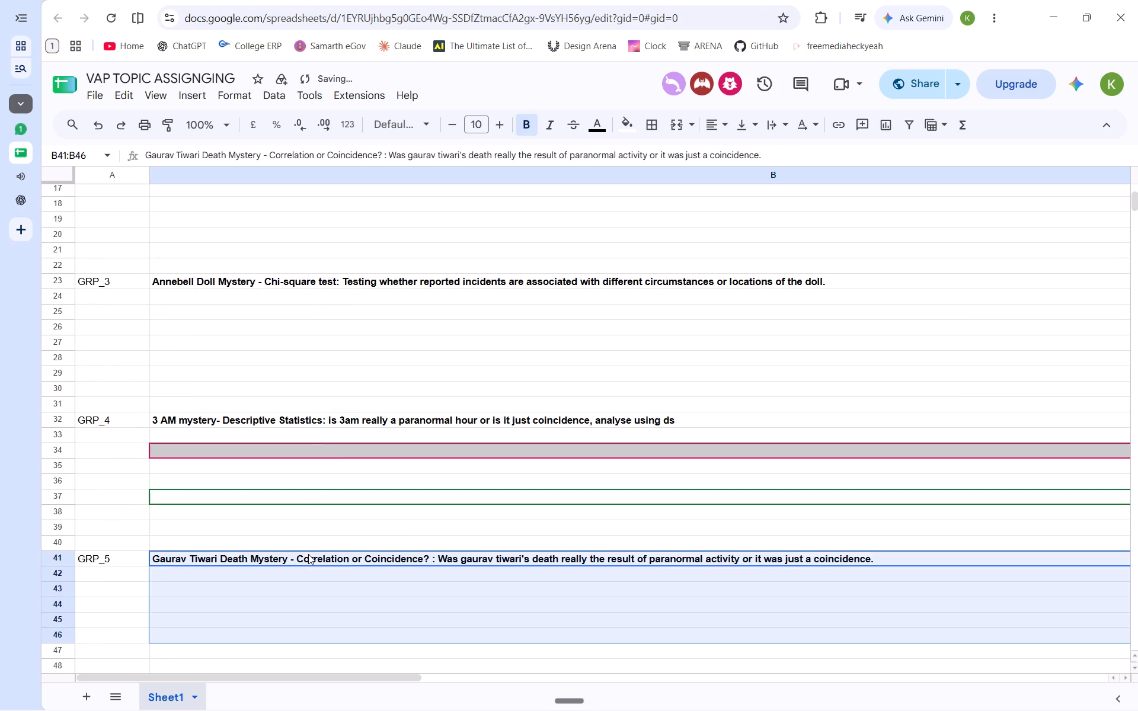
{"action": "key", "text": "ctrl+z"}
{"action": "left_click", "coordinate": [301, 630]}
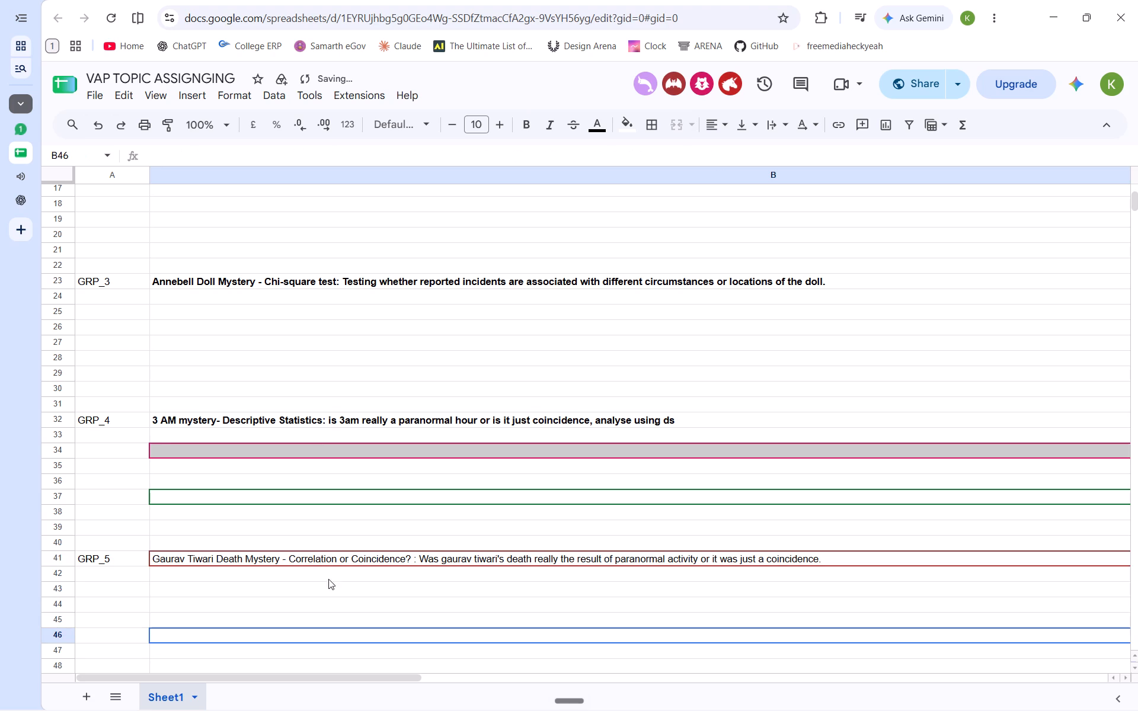